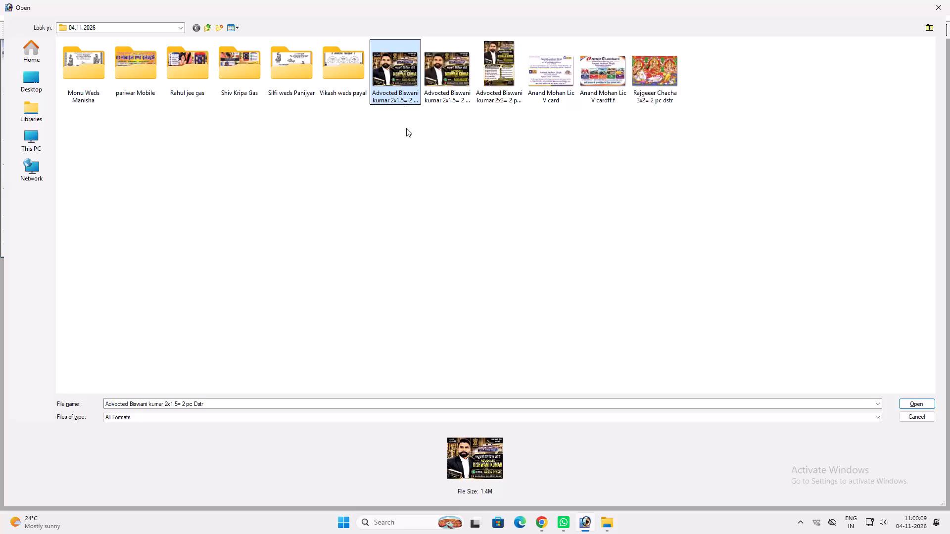
# Close the file-opening dialog and create a new document 72 inches wide and 24 inches high, shown full screen.
pyautogui.click(605, 67)
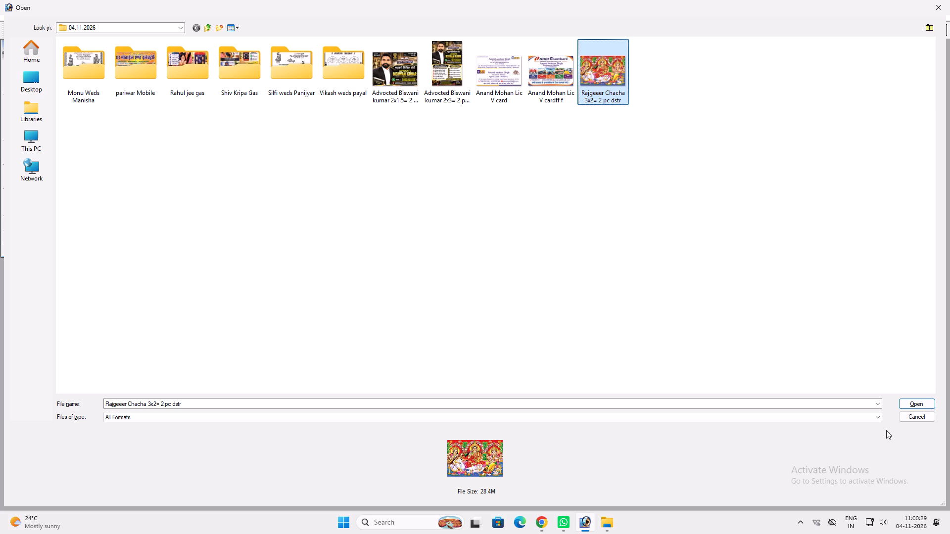
pyautogui.click(949, 0)
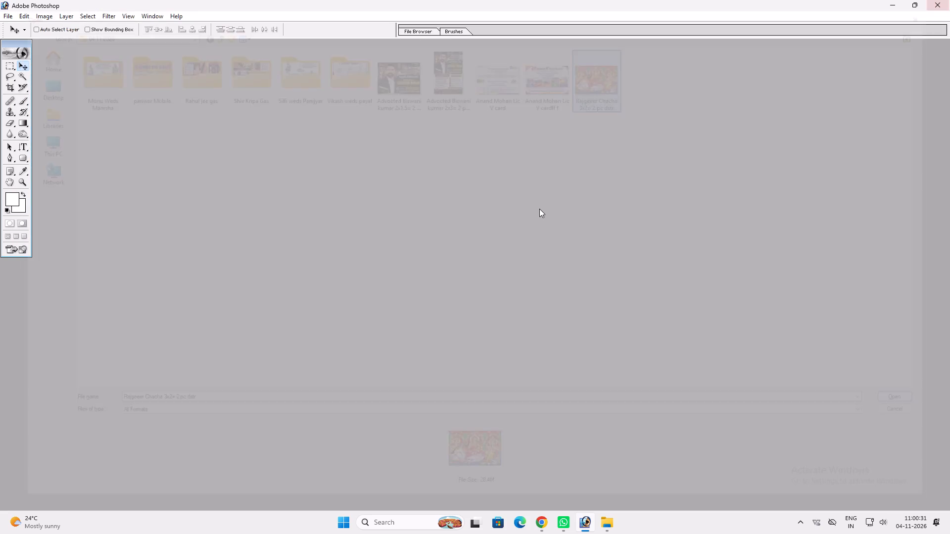
pyautogui.hotkey('ctrl', 'n')
pyautogui.press('Tab')
pyautogui.press('Tab')
pyautogui.write('72')
pyautogui.press('Tab')
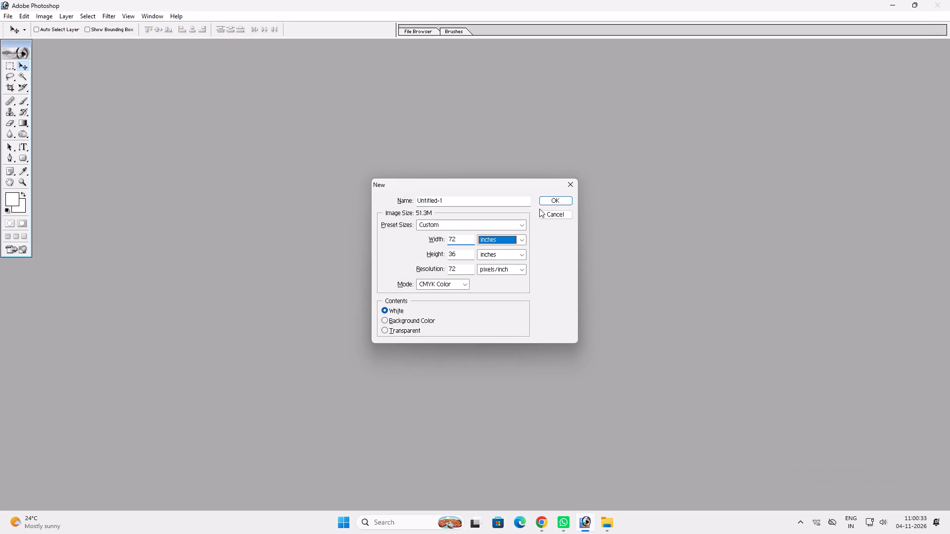
pyautogui.press('Tab')
pyautogui.write('24')
pyautogui.press('Tab')
pyautogui.press('Tab')
pyautogui.press('Return')
pyautogui.hotkey('ctrl', '0')
pyautogui.press('f')
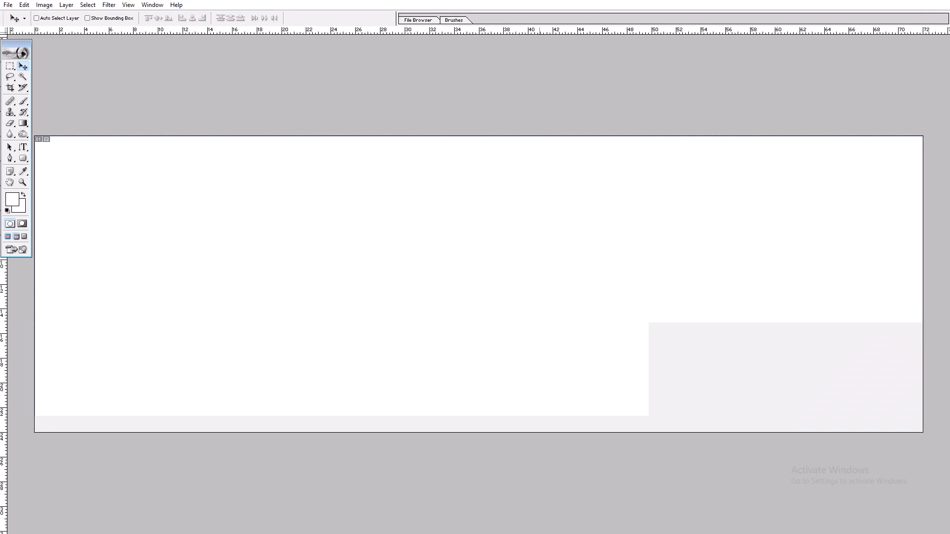
# Copy the entire blank white canvas and paste it as a new layer.
pyautogui.hotkey('ctrl', 'a')
pyautogui.hotkey('ctrl', 'v')
pyautogui.hotkey('alt', 'l')
pyautogui.hotkey('alt', 'y')
pyautogui.press('n')
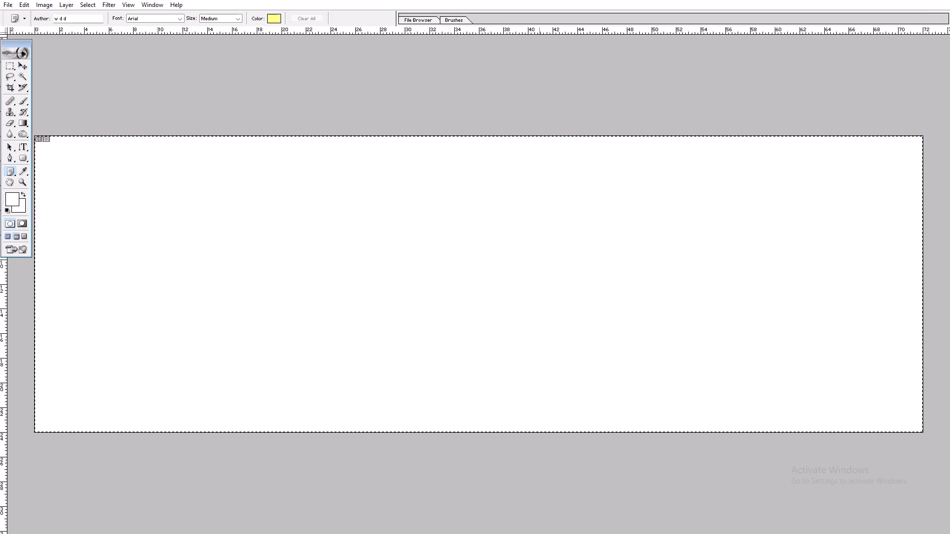
pyautogui.write('vv')
pyautogui.hotkey('ctrl', 'a')
pyautogui.hotkey('ctrl', 'c')
pyautogui.hotkey('ctrl', 'v')
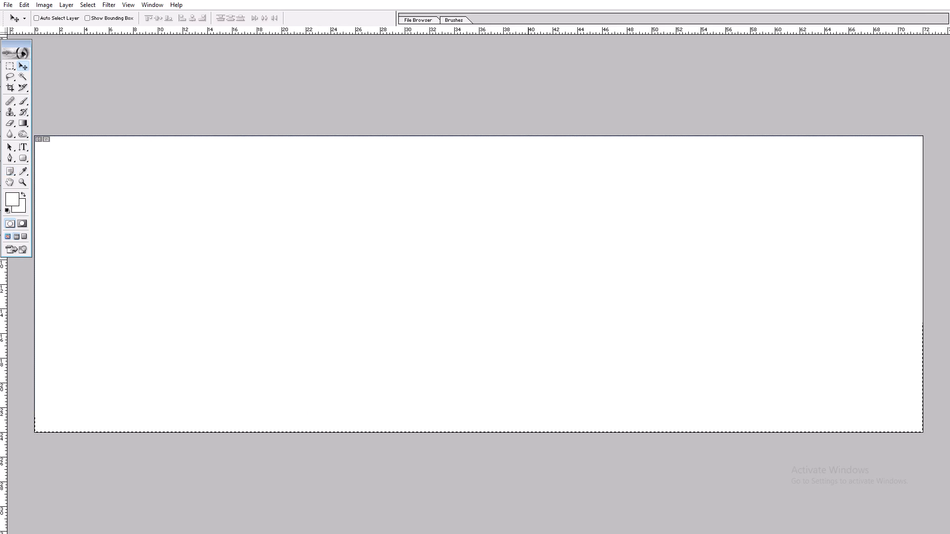
pyautogui.rightClick(523, 212)
pyautogui.click(532, 216)
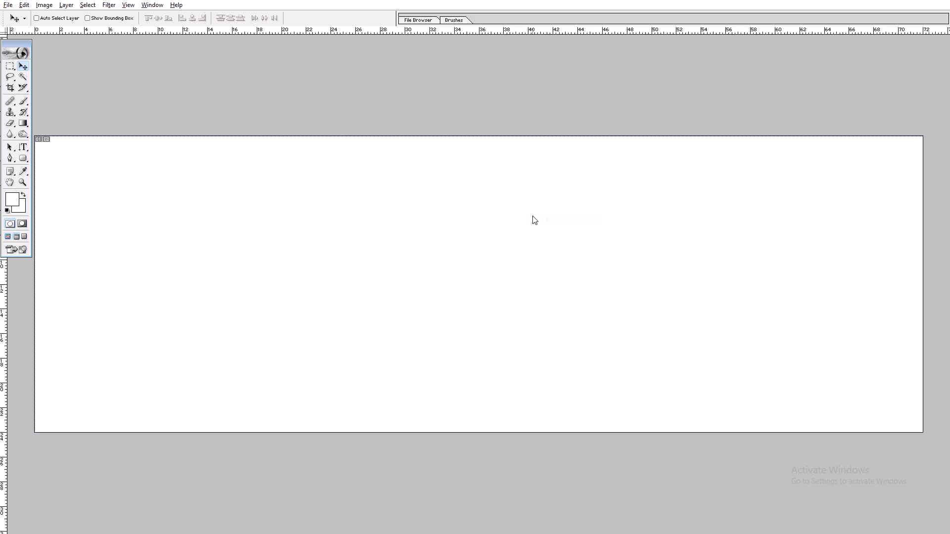
# Apply a black Color Overlay to the pasted layer with C, M, Y and K all set to 100%.
pyautogui.hotkey('alt', 'l')
pyautogui.hotkey('alt', 'y')
pyautogui.press('n')
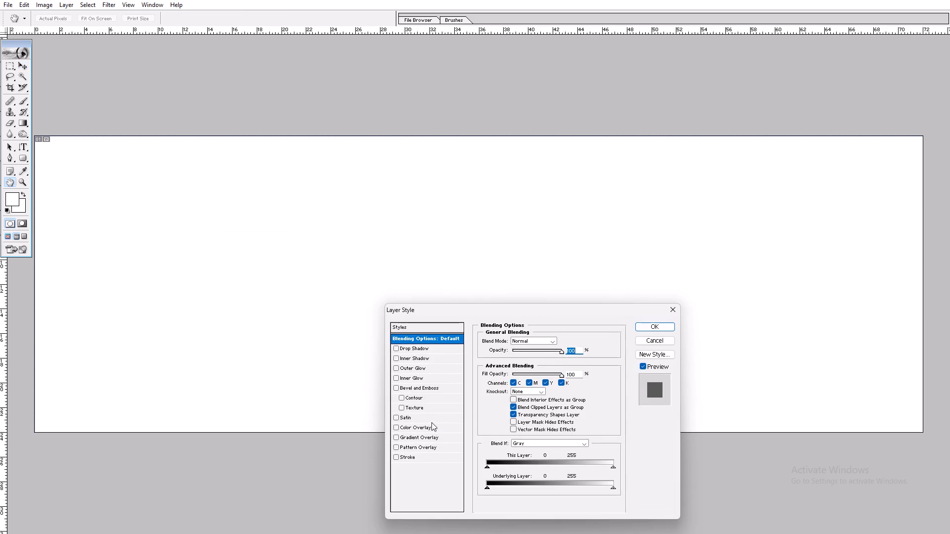
pyautogui.click(428, 424)
pyautogui.click(428, 426)
pyautogui.click(564, 341)
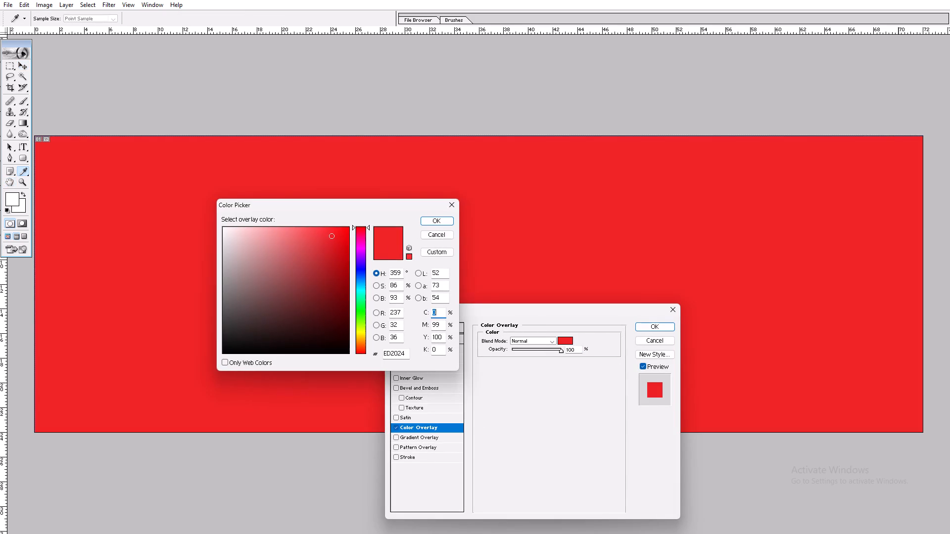
pyautogui.write('100')
pyautogui.press('Tab')
pyautogui.write('100')
pyautogui.press('Tab')
pyautogui.write('100')
pyautogui.press('Tab')
pyautogui.write('100')
pyautogui.press('Tab')
pyautogui.hotkey('shift', 'Tab')
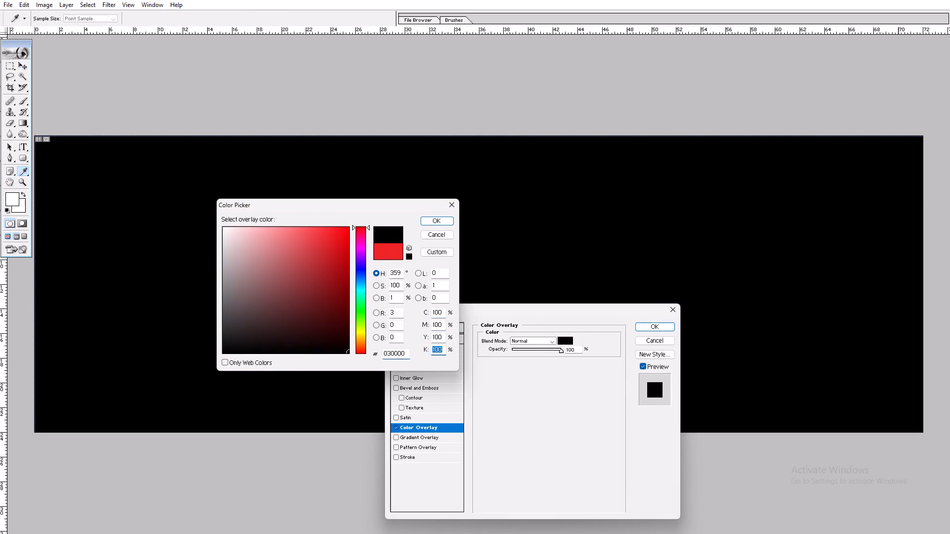
pyautogui.hotkey('shift', 'Tab')
pyautogui.hotkey('shift', 'Tab')
pyautogui.press('Return')
pyautogui.press('Return')
pyautogui.hotkey('ctrl', '0')
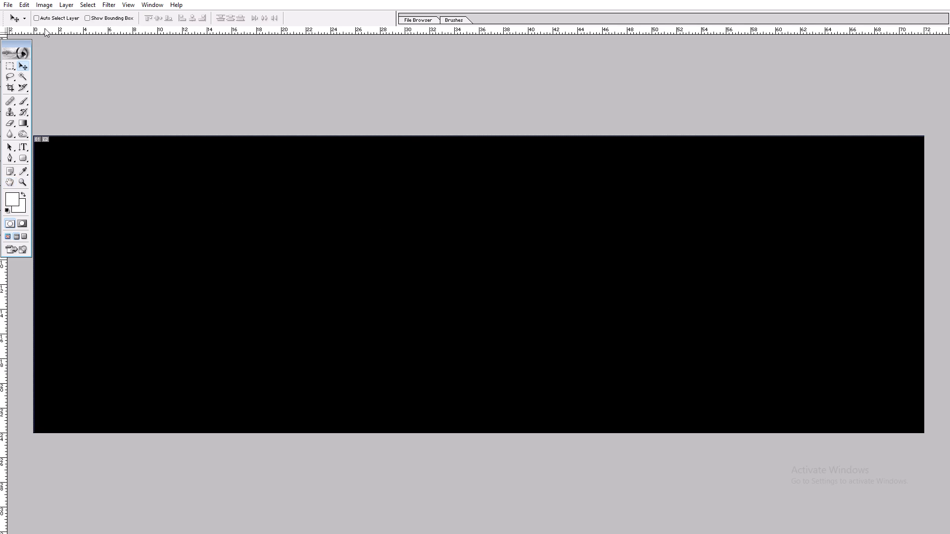
# Create a new layer and stroke the full-canvas selection with a white border, clearing the selection when done.
pyautogui.doubleClick(24, 41)
pyautogui.hotkey('ctrl', 'a')
pyautogui.hotkey('alt', 'l')
pyautogui.hotkey('alt', 'w')
pyautogui.hotkey('alt', 'l')
pyautogui.hotkey('alt', 'e')
pyautogui.press('s')
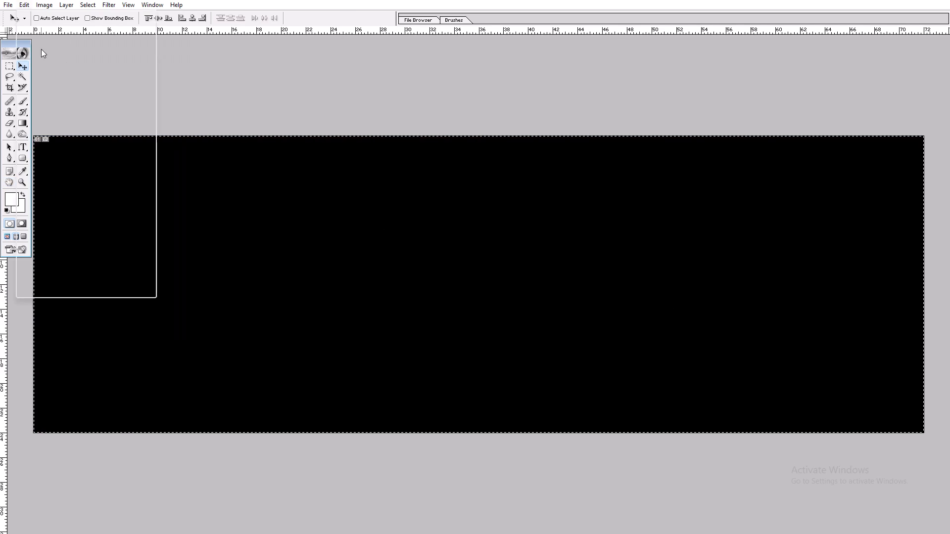
pyautogui.press('Return')
pyautogui.hotkey('ctrl', 'd')
# Give the border layer a red Color Overlay and a thickened white outside Stroke.
pyautogui.hotkey('alt', 'l')
pyautogui.hotkey('alt', 'y')
pyautogui.press('n')
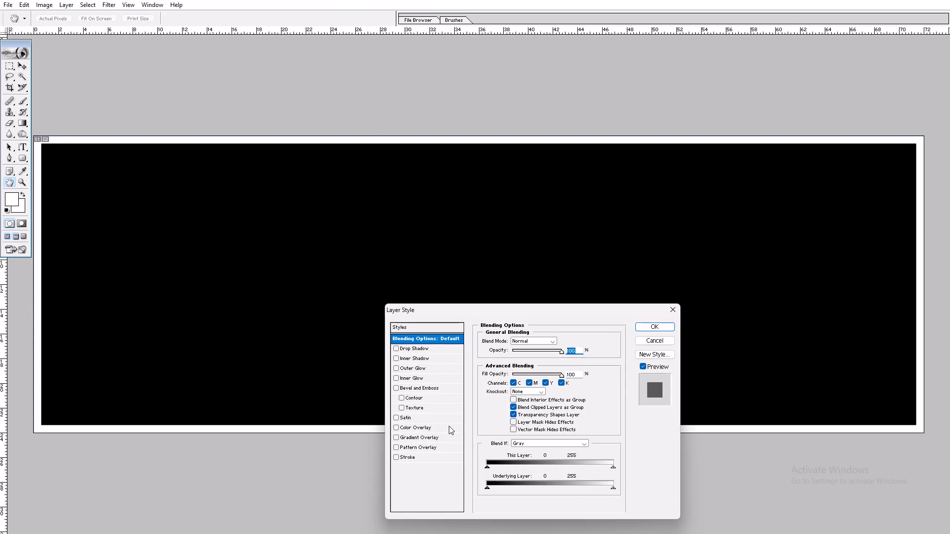
pyautogui.click(447, 426)
pyautogui.click(407, 459)
pyautogui.click(502, 399)
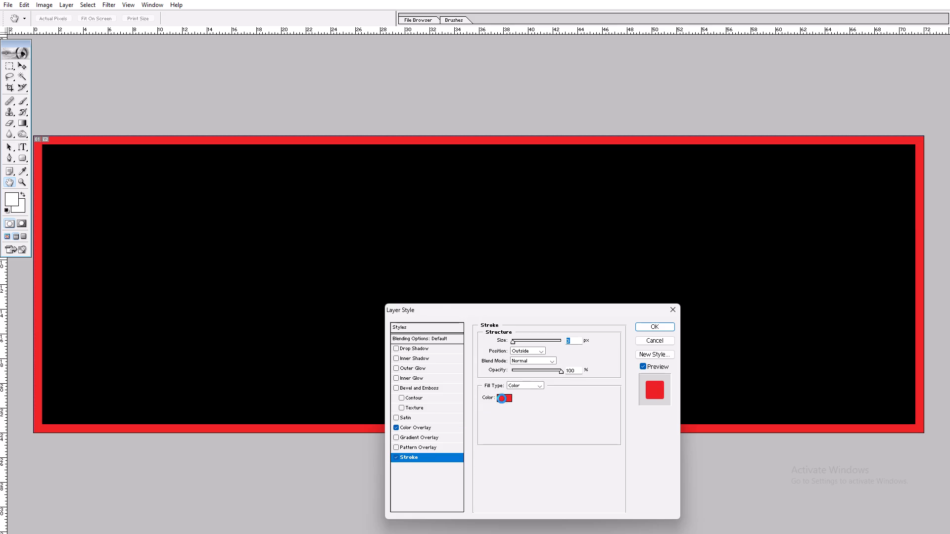
pyautogui.moveTo(296, 272); pyautogui.dragTo(169, 132)
pyautogui.press('Return')
pyautogui.scroll(10, 309, 279)
pyautogui.press('Return')
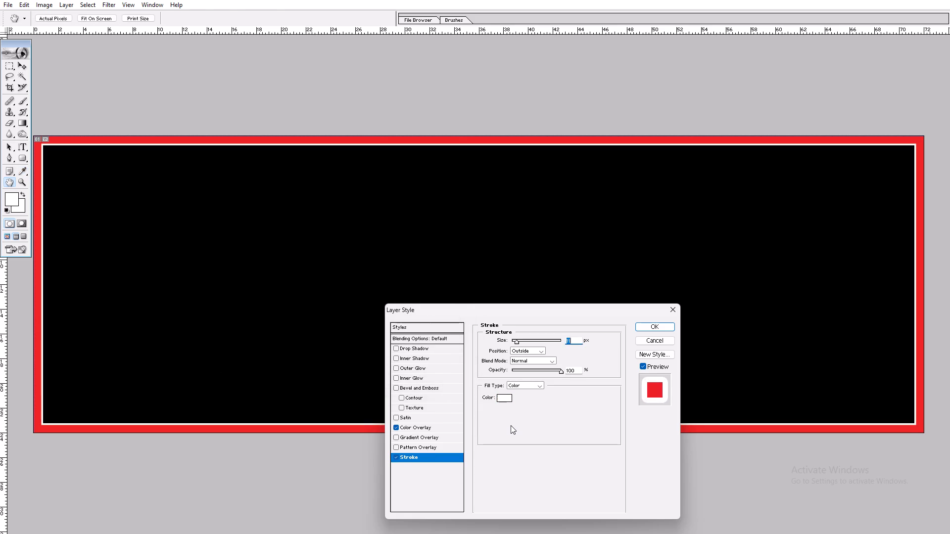
# Add the text "Mahi" near the banner's upper left in Arial Black, bring it to the front and fill it white.
pyautogui.press('v')
pyautogui.press('v')
pyautogui.press('t')
pyautogui.press('t')
pyautogui.press('t')
pyautogui.write('ttttt')
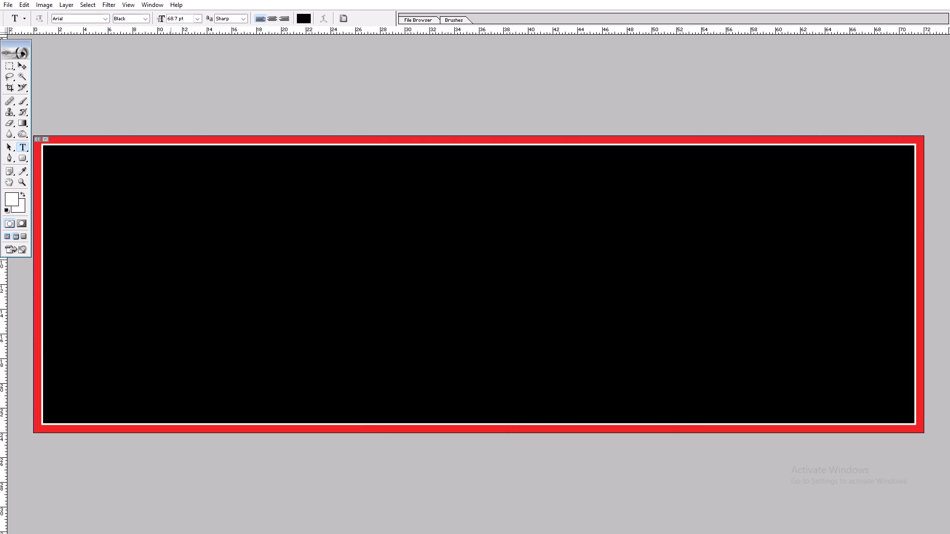
pyautogui.click(171, 167)
pyautogui.press('f')
pyautogui.write('ff')
pyautogui.hotkey('ctrl', 'a')
pyautogui.write('Mahi')
pyautogui.press('space')
pyautogui.press('Return')
pyautogui.press('v')
pyautogui.hotkey('ctrl', 'shift', ']')
pyautogui.hotkey('ctrl', 'shift', 'BackSpace')
# Scale the "Mahi" text up to about 202 pt.
pyautogui.hotkey('ctrl', 't')
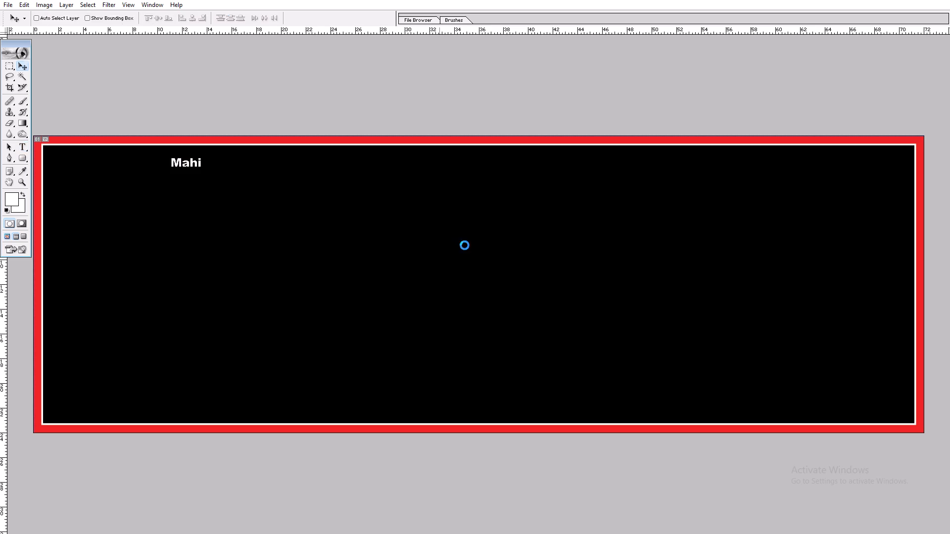
pyautogui.keyDown('shift'); pyautogui.moveTo(203, 171); pyautogui.dragTo(298, 200); pyautogui.keyUp('shift')
pyautogui.hotkey('shift', 'Return')
pyautogui.press('v')
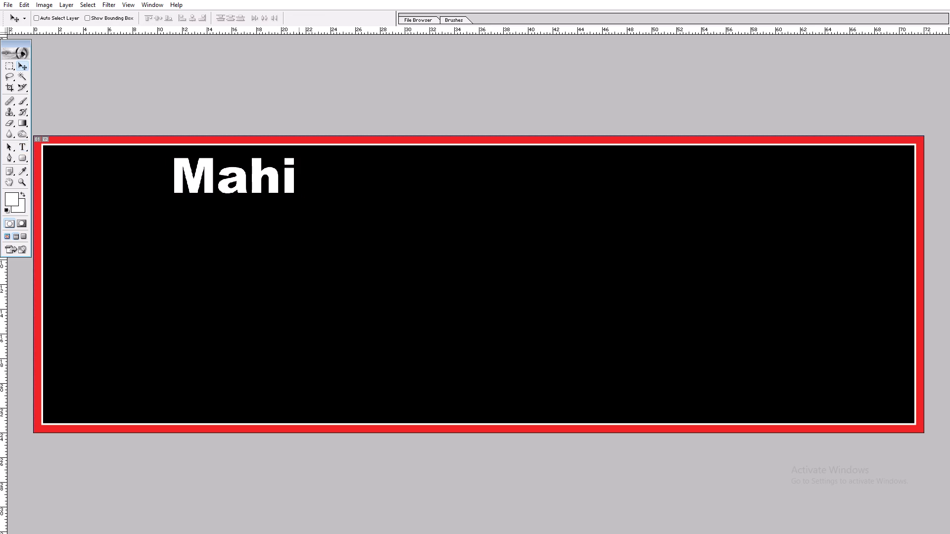
# Change the font of the "Mahi" text to RAJ 02 after trying out the other RAJ fonts.
pyautogui.press('t')
pyautogui.click(245, 188)
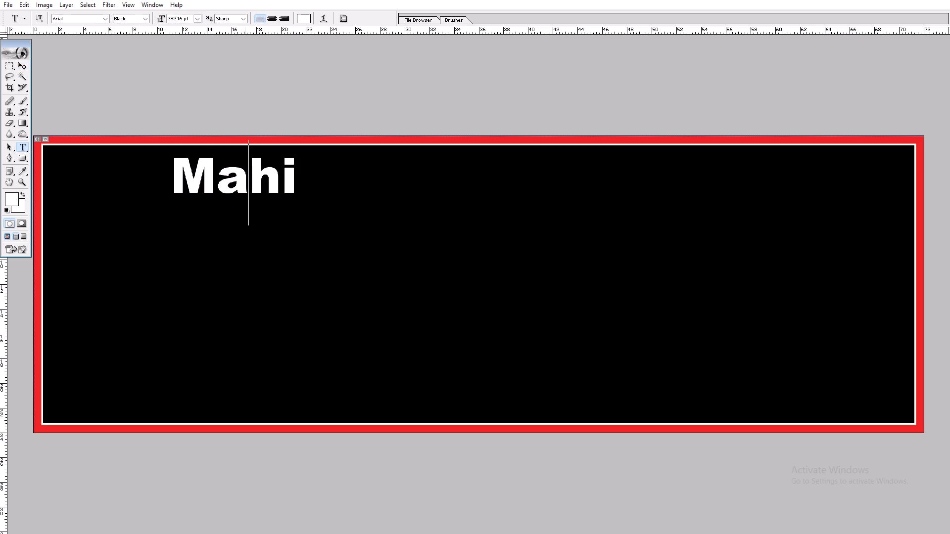
pyautogui.hotkey('ctrl', 'a')
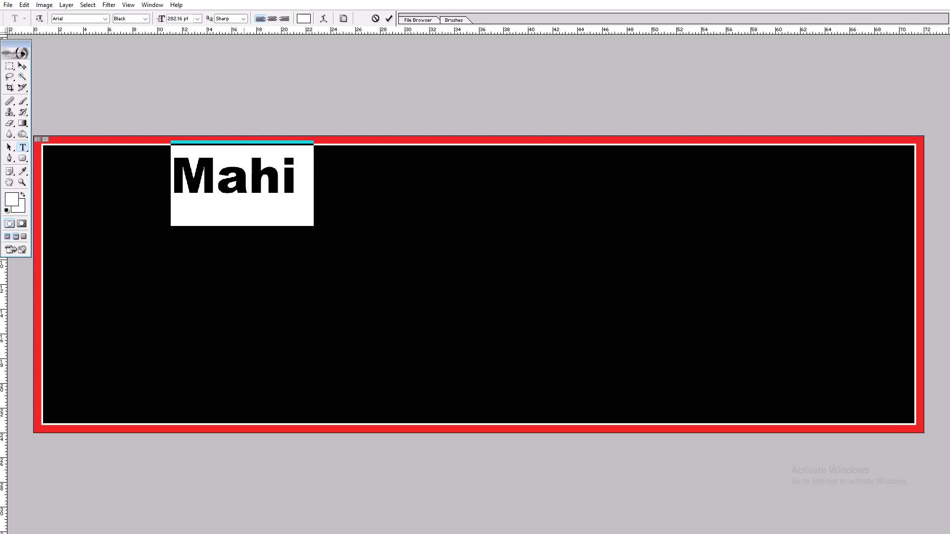
pyautogui.click(244, 190)
pyautogui.hotkey('ctrl', 'a')
pyautogui.click(213, 190)
pyautogui.hotkey('ctrl', 'a')
pyautogui.click(79, 19)
pyautogui.write('ra')
pyautogui.press('Down')
pyautogui.press('Down')
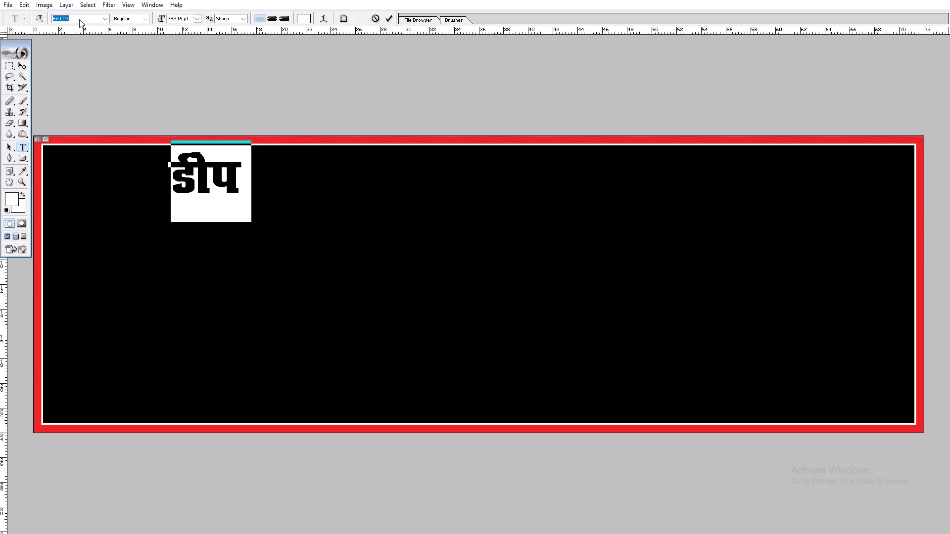
pyautogui.press('Down')
pyautogui.press('Down')
pyautogui.press('Down')
pyautogui.press('Down')
pyautogui.press('Down')
pyautogui.press('Down')
pyautogui.press('Down')
pyautogui.press('Down')
pyautogui.press('Down')
pyautogui.press('Down')
pyautogui.press('Up')
pyautogui.press('Up')
pyautogui.press('Up')
pyautogui.press('Up')
pyautogui.press('Up')
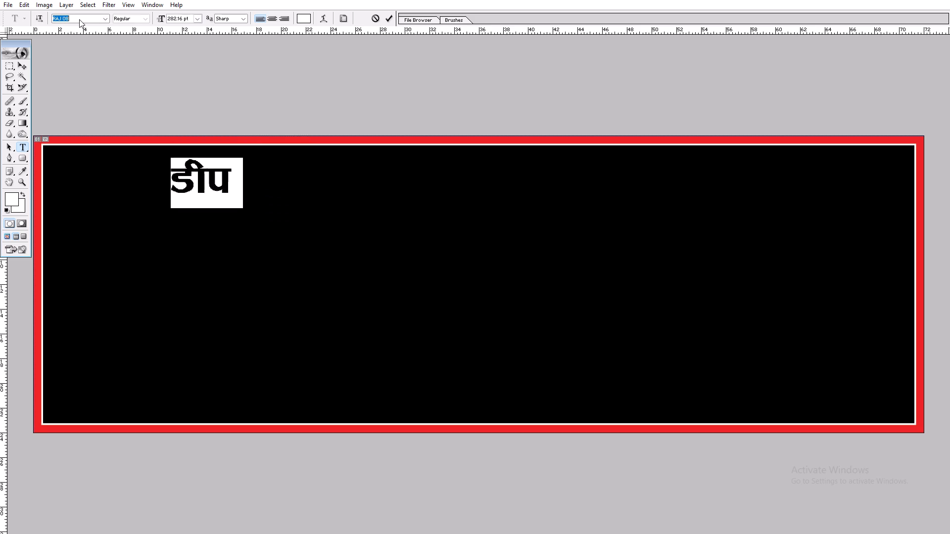
pyautogui.press('Up')
pyautogui.press('Up')
pyautogui.press('Up')
pyautogui.press('Up')
pyautogui.press('Up')
pyautogui.press('Up')
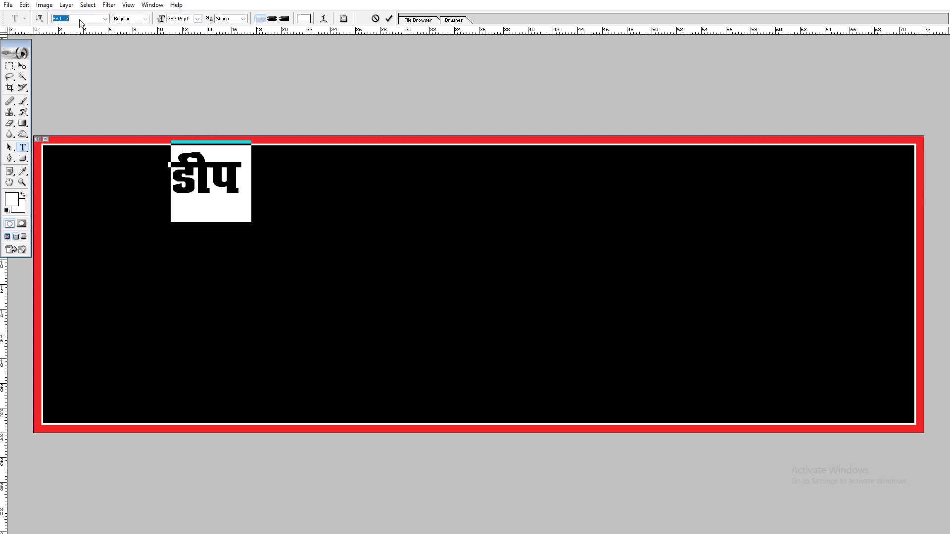
pyautogui.press('Return')
# Replace the text with the Hindi heading "माही जाल दुकान".
pyautogui.click(227, 212)
pyautogui.hotkey('ctrl', 'a')
pyautogui.write('ekgh tky nqdku')
pyautogui.press('space')
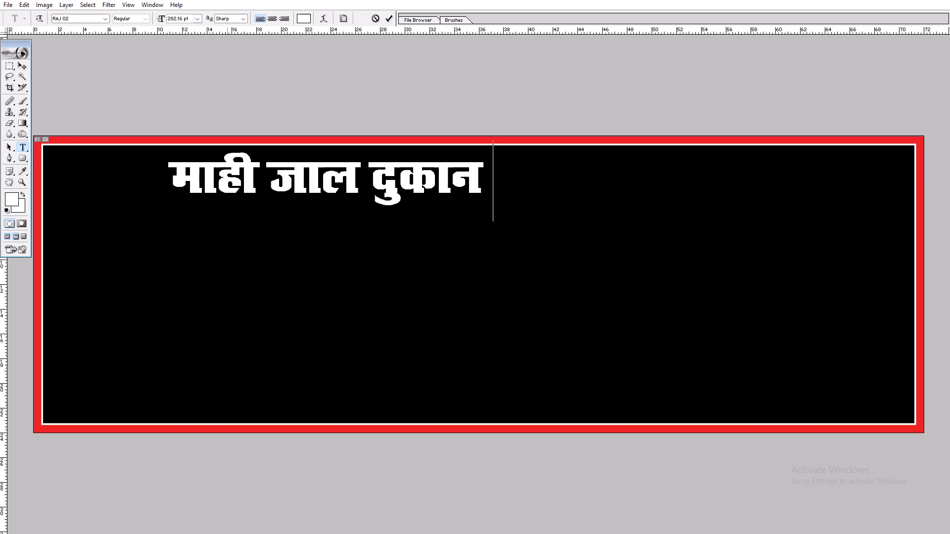
pyautogui.press('Return')
pyautogui.write('vvv')
# Move the Hindi heading toward the left border and enlarge it across the banner to about 67 inches wide.
pyautogui.moveTo(280, 216); pyautogui.dragTo(183, 215)
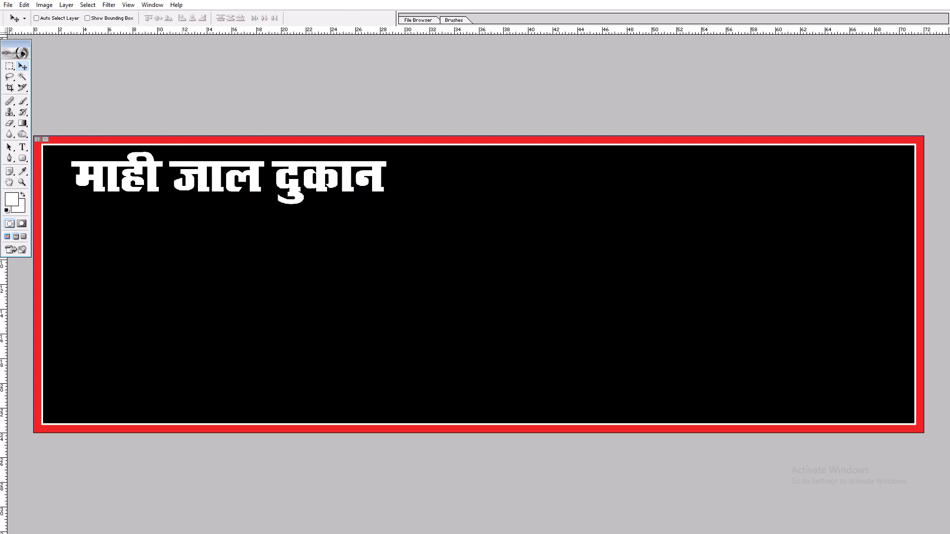
pyautogui.hotkey('ctrl', 't')
pyautogui.keyDown('shift'); pyautogui.moveTo(386, 193); pyautogui.dragTo(884, 226); pyautogui.keyUp('shift')
pyautogui.press('Return')
pyautogui.press('v')
pyautogui.hotkey('ctrl', 't')
pyautogui.keyDown('shift'); pyautogui.moveTo(877, 227); pyautogui.dragTo(886, 224); pyautogui.keyUp('shift')
pyautogui.hotkey('shift', 'Return')
pyautogui.press('v')
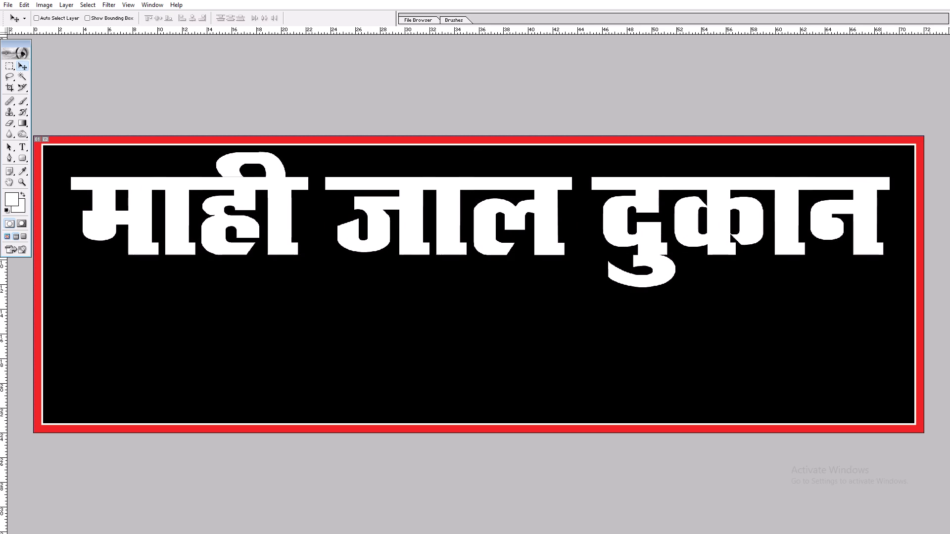
pyautogui.keyDown('shift'); pyautogui.moveTo(799, 241); pyautogui.dragTo(786, 244); pyautogui.keyUp('shift')
pyautogui.hotkey('ctrl', 't')
pyautogui.keyDown('shift'); pyautogui.moveTo(878, 256); pyautogui.dragTo(890, 258); pyautogui.keyUp('shift')
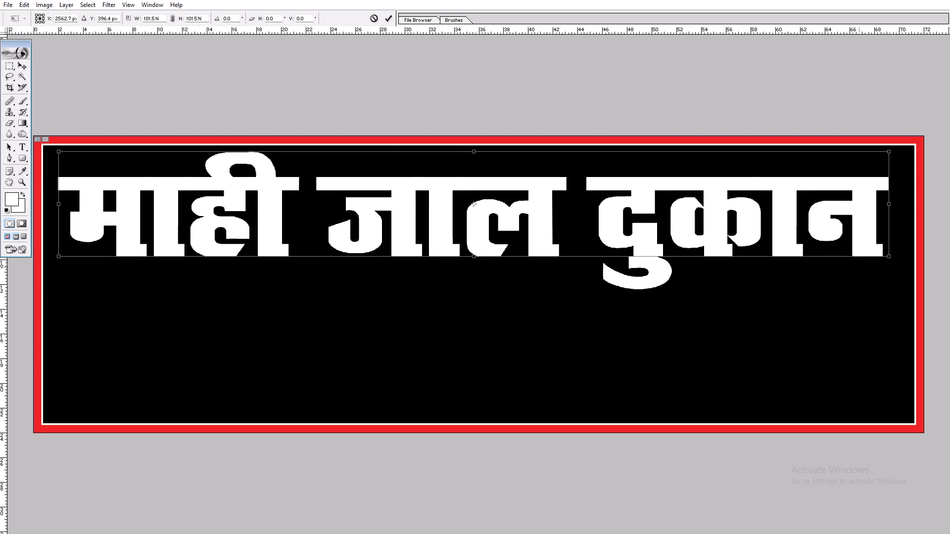
pyautogui.hotkey('shift', 'Return')
pyautogui.press('v')
# Apply an orange Color Overlay to the Hindi heading, setting its magenta to 40%.
pyautogui.hotkey('alt', 'l')
pyautogui.hotkey('alt', 'y')
pyautogui.press('n')
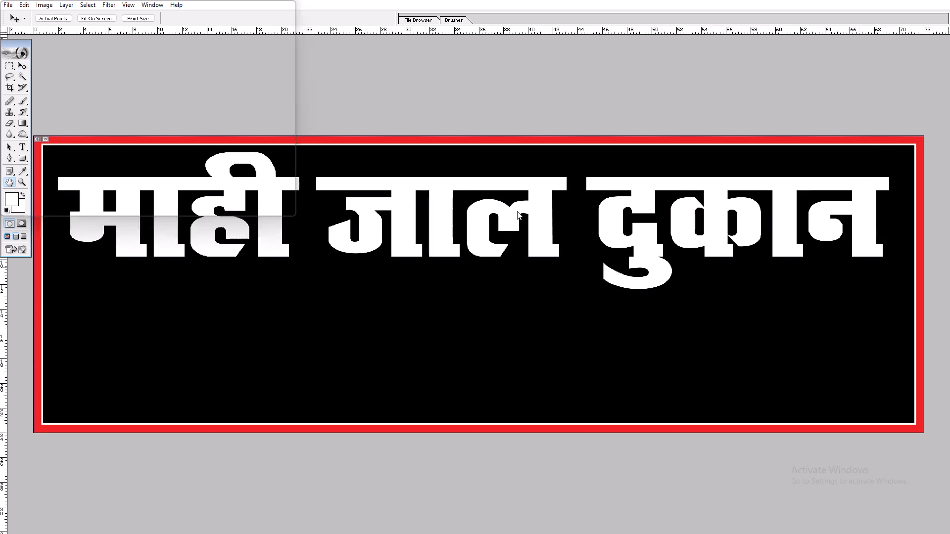
pyautogui.click(439, 431)
pyautogui.click(568, 336)
pyautogui.click(564, 340)
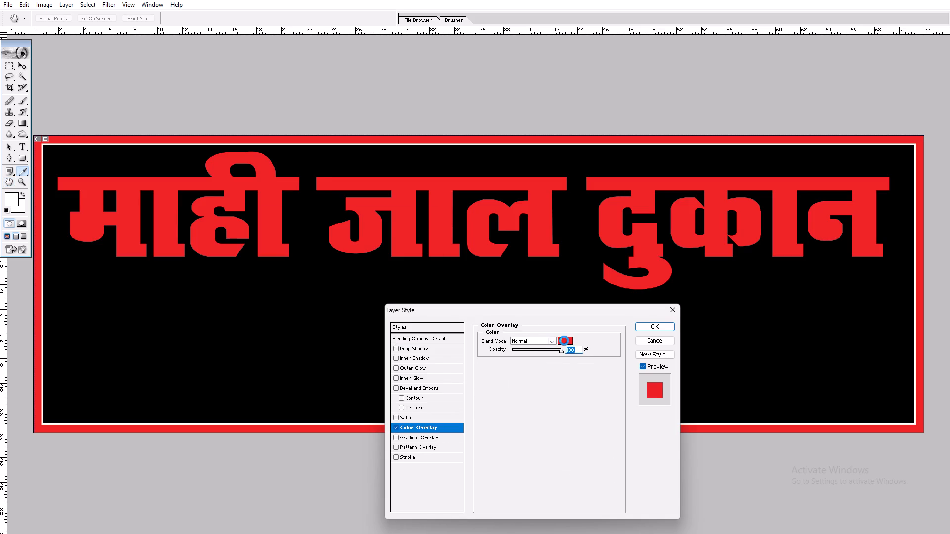
pyautogui.press('Tab')
pyautogui.write('60')
pyautogui.hotkey('shift', 'Tab')
pyautogui.press('Tab')
pyautogui.write('30')
pyautogui.hotkey('shift', 'Tab')
pyautogui.press('Tab')
pyautogui.write('40')
pyautogui.press('Return')
pyautogui.press('Return')
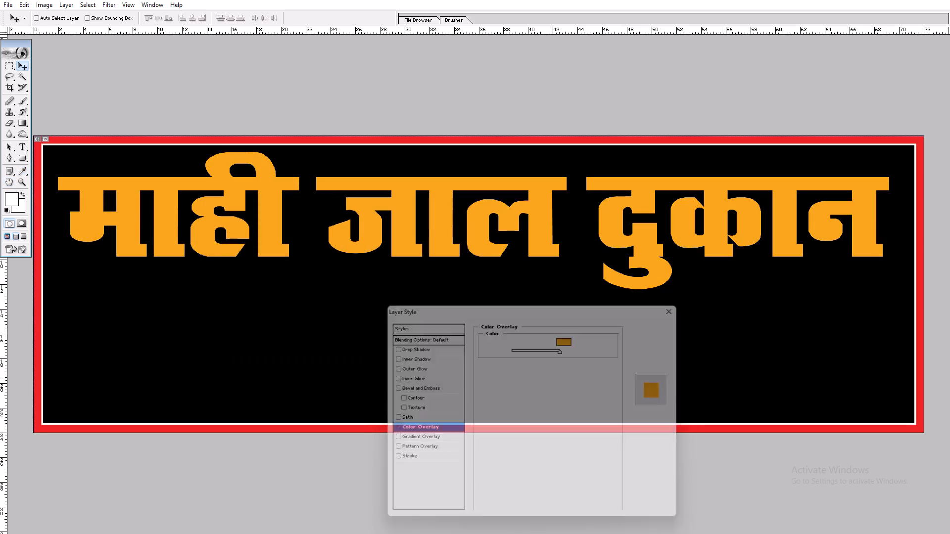
# Stretch the orange heading slightly taller by extending its lower edge.
pyautogui.hotkey('ctrl', 't')
pyautogui.keyDown('shift'); pyautogui.moveTo(633, 255); pyautogui.dragTo(628, 260); pyautogui.keyUp('shift')
pyautogui.hotkey('shift', 'Return')
pyautogui.write('vv')
# Duplicate the orange heading below itself and scale the copy down to about 27 inches wide.
pyautogui.keyDown('alt'); pyautogui.keyDown('shift'); pyautogui.moveTo(609, 244); pyautogui.dragTo(612, 306); pyautogui.keyUp('shift'); pyautogui.keyUp('alt')
pyautogui.hotkey('ctrl', 't')
pyautogui.keyDown('shift'); pyautogui.moveTo(889, 218); pyautogui.dragTo(610, 262); pyautogui.keyUp('shift')
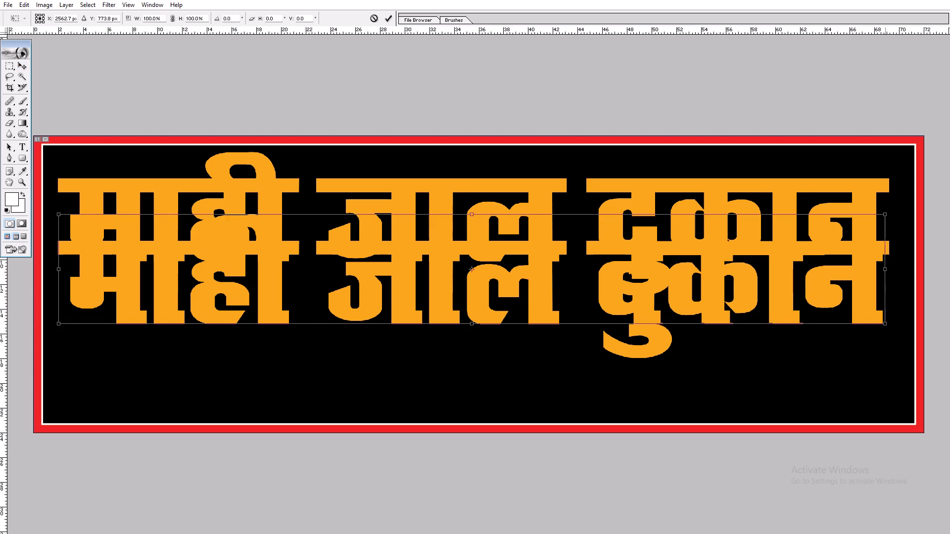
pyautogui.keyDown('shift'); pyautogui.moveTo(610, 262); pyautogui.dragTo(399, 322); pyautogui.keyUp('shift')
pyautogui.hotkey('shift', 'Return')
# Replace the smaller heading copy's text with "सभी प्रकार के".
pyautogui.press('t')
pyautogui.click(358, 309)
pyautogui.click(358, 309)
pyautogui.hotkey('ctrl', 'a')
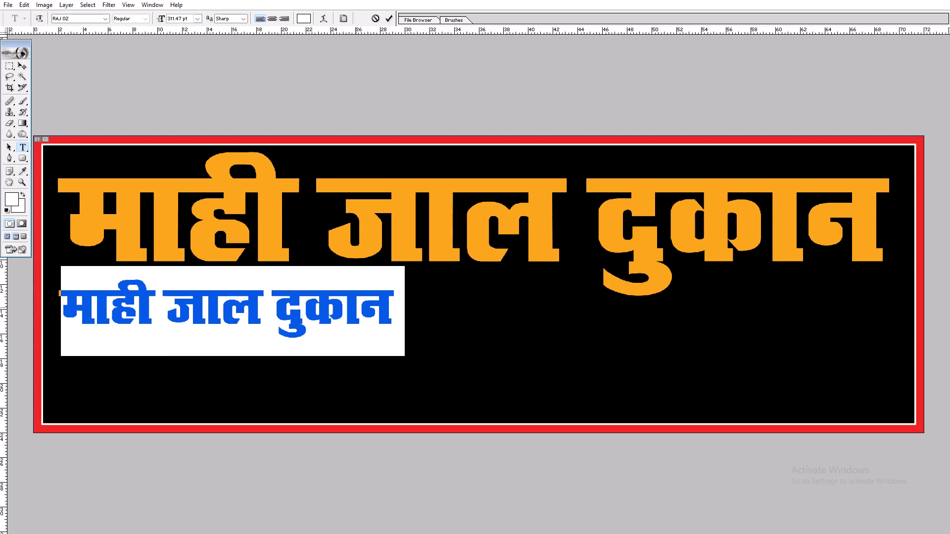
pyautogui.write('lHkh izdk')
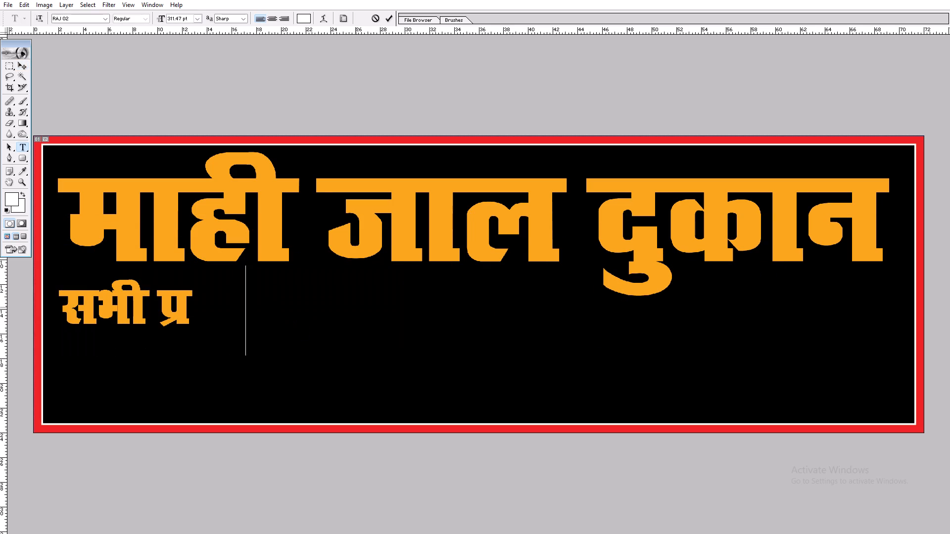
pyautogui.write('j ds')
pyautogui.press('Return')
# Scale the "सभी प्रकार के" line down to about 15 inches wide.
pyautogui.press('v')
pyautogui.hotkey('ctrl', 't')
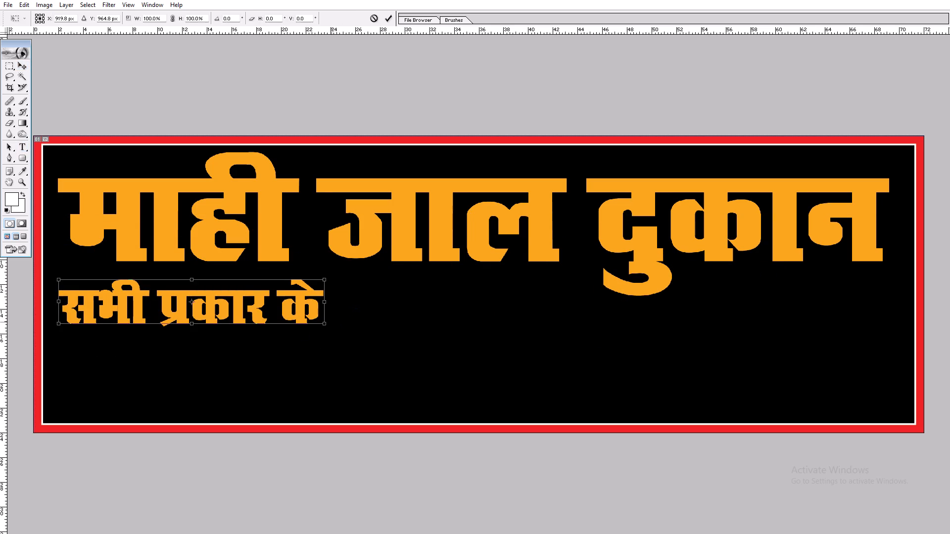
pyautogui.keyDown('alt'); pyautogui.keyDown('shift'); pyautogui.moveTo(327, 325); pyautogui.dragTo(290, 320); pyautogui.keyUp('shift'); pyautogui.keyUp('alt')
pyautogui.hotkey('shift', 'Return')
# Extend the line below the heading to read "सभी प्रकार के मछली जाल के थौक एवं खुदरा विक्रेता ।".
pyautogui.press('t')
pyautogui.click(286, 314)
pyautogui.press('End')
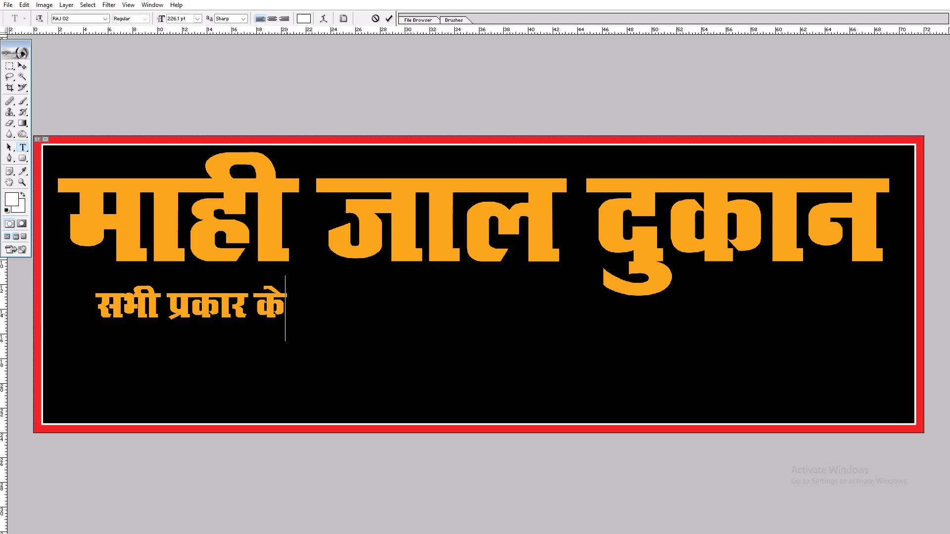
pyautogui.press('space')
pyautogui.write('eNy')
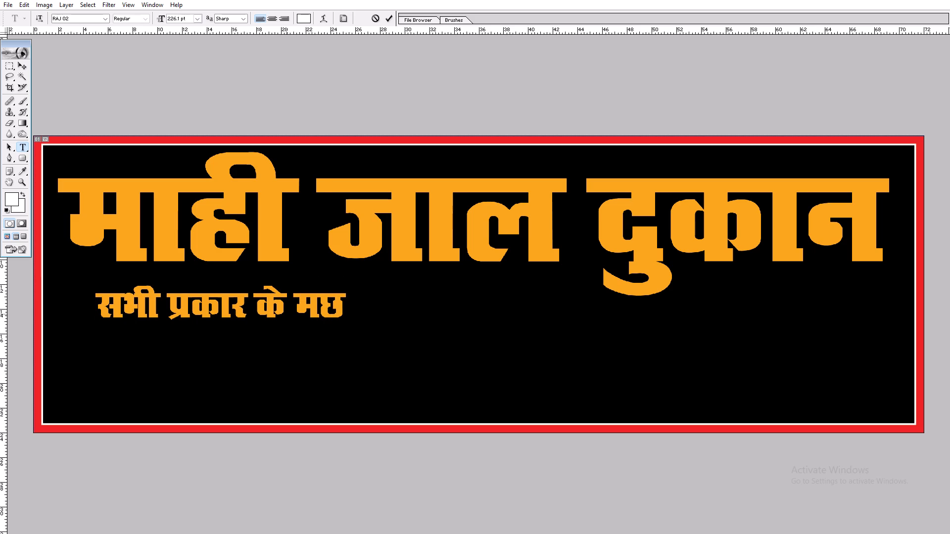
pyautogui.write('h t')
pyautogui.write('ky ds FkkSd ,oa [kqnjk fod')
pyautogui.press('BackSpace')
pyautogui.hotkey('alt', '2')
pyautogui.hotkey('alt', '1')
pyautogui.press('s')
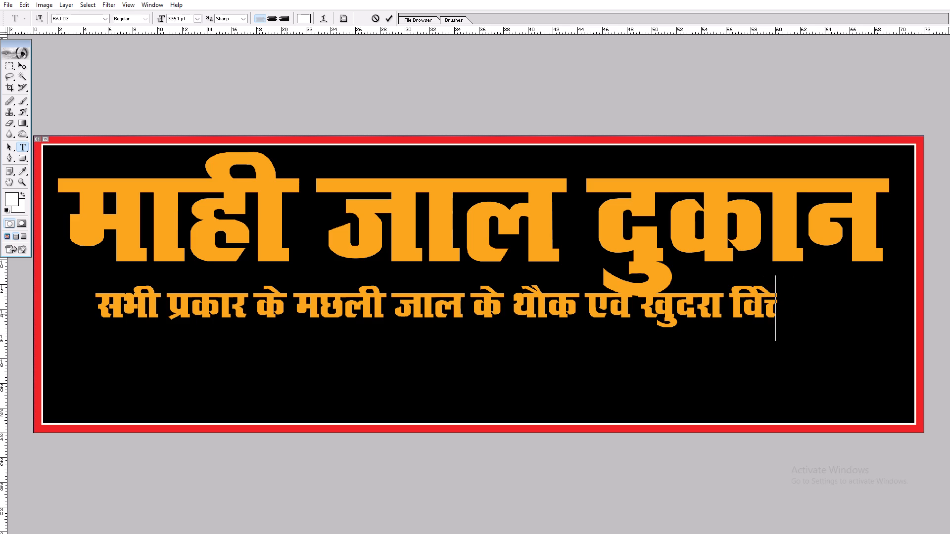
pyautogui.press('BackSpace')
pyautogui.press('BackSpace')
pyautogui.hotkey('alt', '0')
pyautogui.hotkey('alt', '2')
pyautogui.hotkey('alt', '1')
pyautogui.hotkey('alt', '6')
pyautogui.write('srk fo')
pyautogui.moveTo(434, 381); pyautogui.dragTo(361, 393)
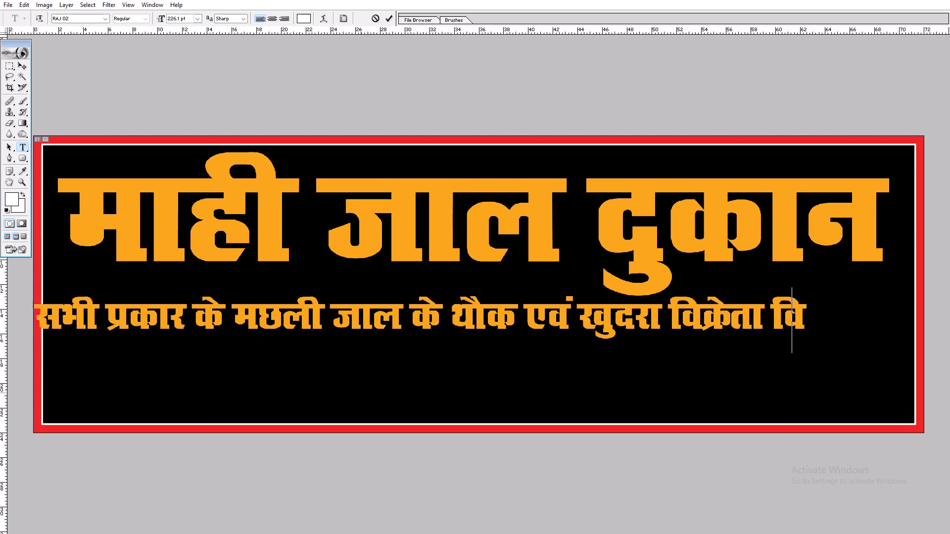
pyautogui.moveTo(361, 393); pyautogui.dragTo(343, 395)
pyautogui.press('BackSpace')
pyautogui.press('BackSpace')
pyautogui.hotkey('shift', 'a')
pyautogui.press('Return')
# Move the tagline back inside the border and scale it down to about 42 inches wide.
pyautogui.write('vv')
pyautogui.moveTo(350, 355); pyautogui.dragTo(439, 352)
pyautogui.hotkey('ctrl', 't')
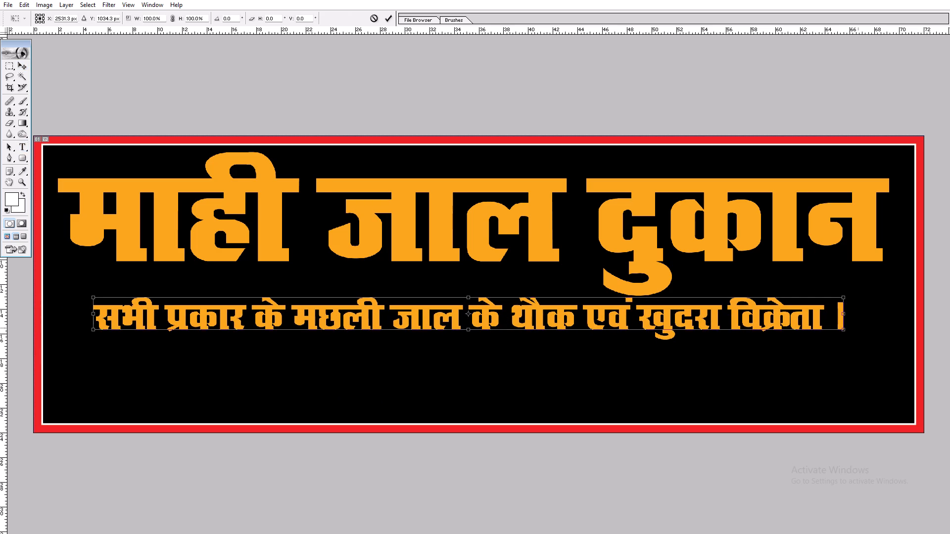
pyautogui.keyDown('shift'); pyautogui.moveTo(844, 328); pyautogui.dragTo(612, 332); pyautogui.keyUp('shift')
pyautogui.keyDown('shift'); pyautogui.click(602, 332); pyautogui.keyUp('shift')
pyautogui.press('Return')
# Duplicate the tagline below itself and replace the copy's text with "Mob:".
pyautogui.press('v')
pyautogui.keyDown('alt'); pyautogui.moveTo(558, 320); pyautogui.dragTo(554, 377); pyautogui.keyUp('alt')
pyautogui.press('t')
pyautogui.click(551, 377)
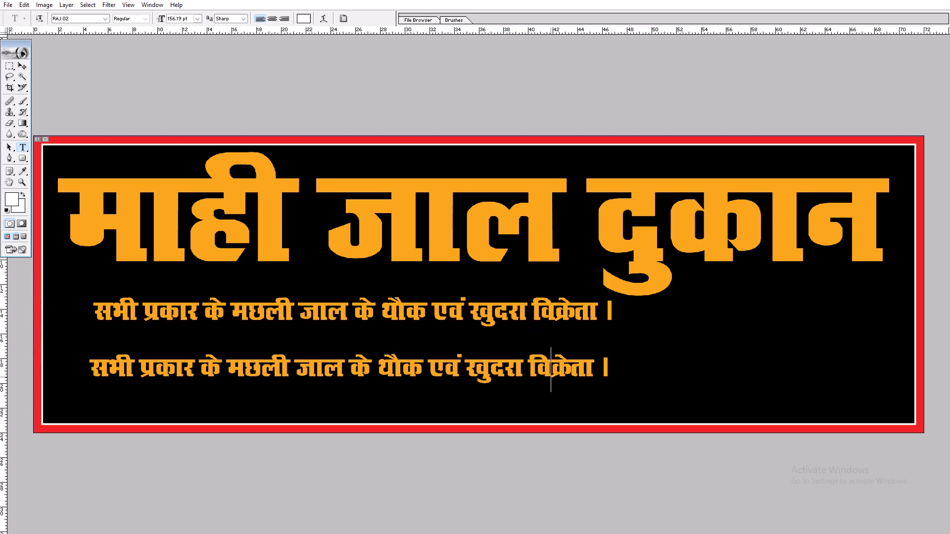
pyautogui.hotkey('ctrl', 'a')
pyautogui.write('Mob:')
# Set the font of the whole "Mob:" line to Khand.
pyautogui.hotkey('ctrl', 'a')
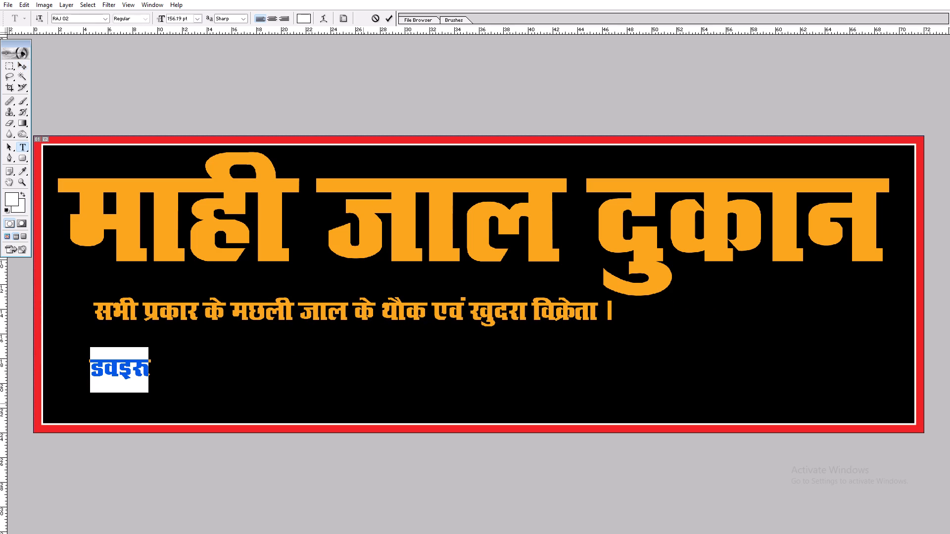
pyautogui.click(73, 24)
pyautogui.click(71, 20)
pyautogui.press('r')
pyautogui.press('a')
pyautogui.press('Return')
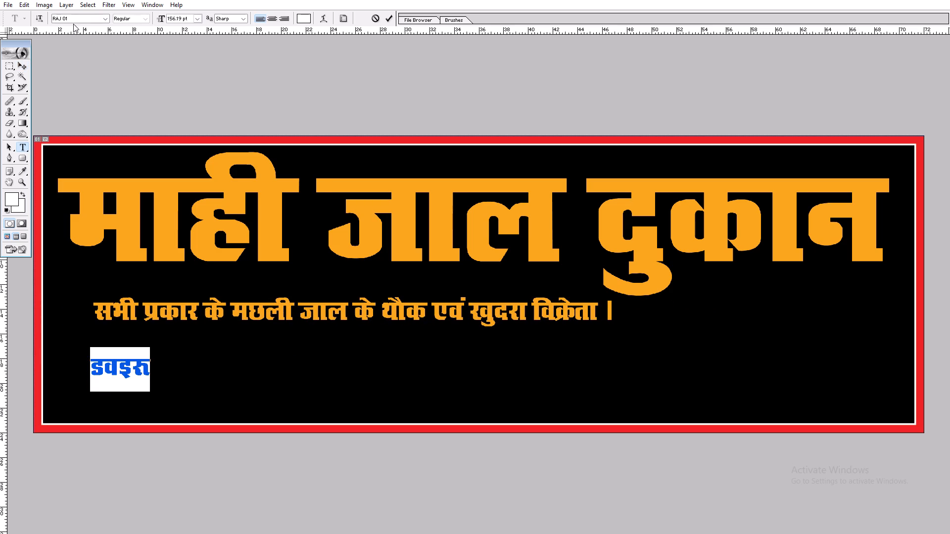
pyautogui.click(70, 10)
pyautogui.click(68, 17)
pyautogui.write('khand')
pyautogui.press('Return')
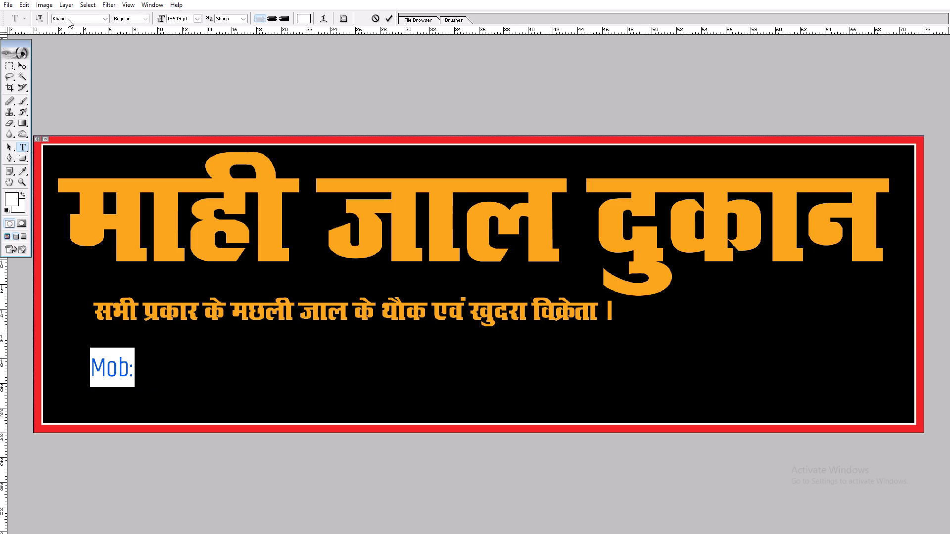
# Open the font weight choices for the "Mob:" text.
pyautogui.click(146, 15)
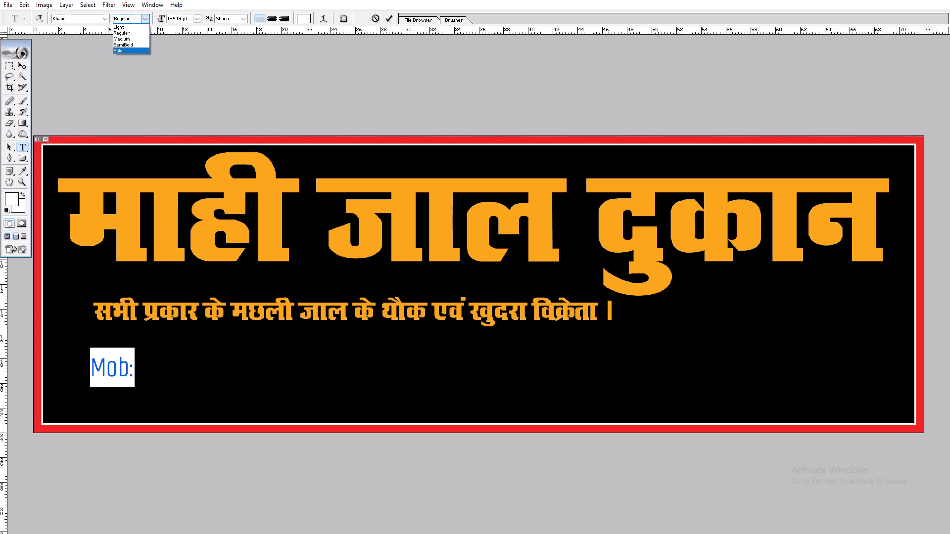
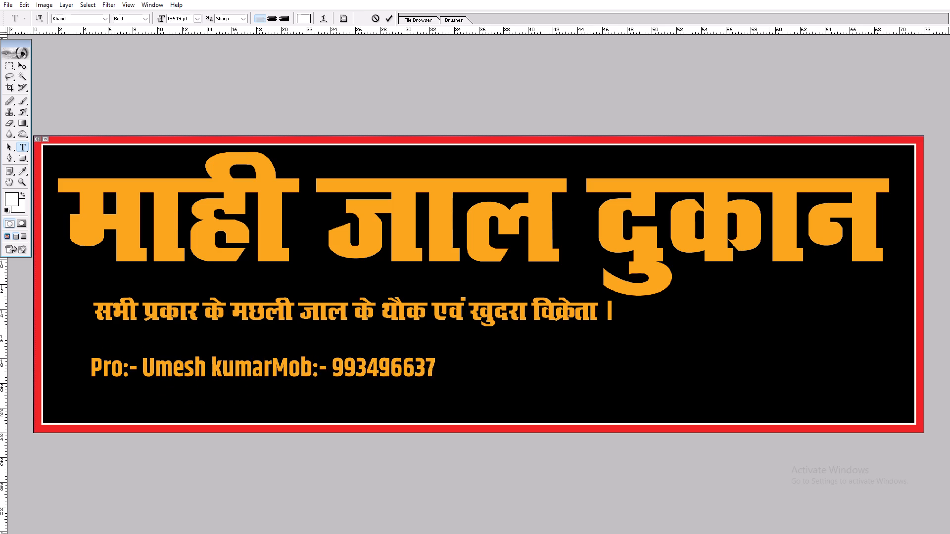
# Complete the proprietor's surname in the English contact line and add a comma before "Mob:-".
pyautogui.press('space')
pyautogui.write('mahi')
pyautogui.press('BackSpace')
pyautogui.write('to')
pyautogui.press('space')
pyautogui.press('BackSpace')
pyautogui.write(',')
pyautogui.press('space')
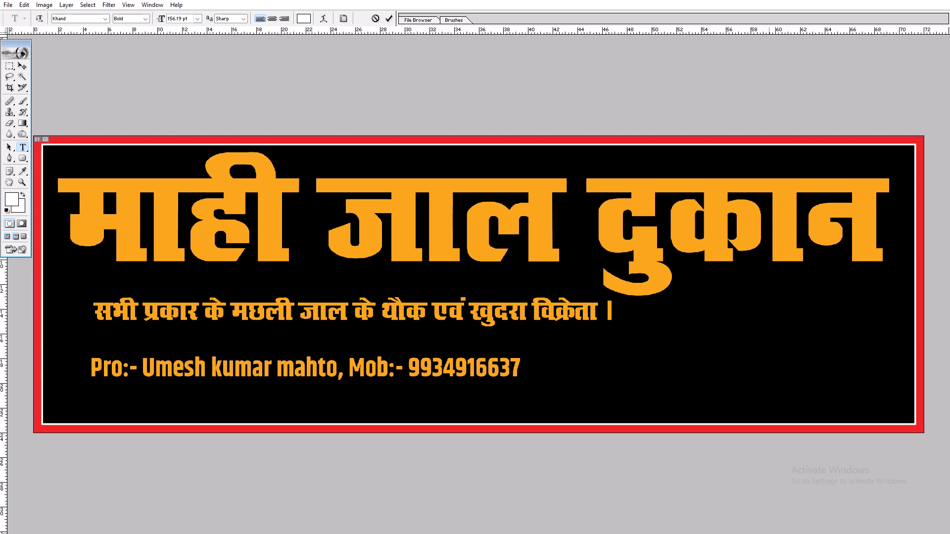
# Delete the English proprietor name and both English labels from the contact line, keeping only the phone number.
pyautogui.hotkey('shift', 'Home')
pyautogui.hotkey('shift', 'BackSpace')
pyautogui.moveTo(149, 371); pyautogui.dragTo(0, 362)
pyautogui.press('BackSpace')
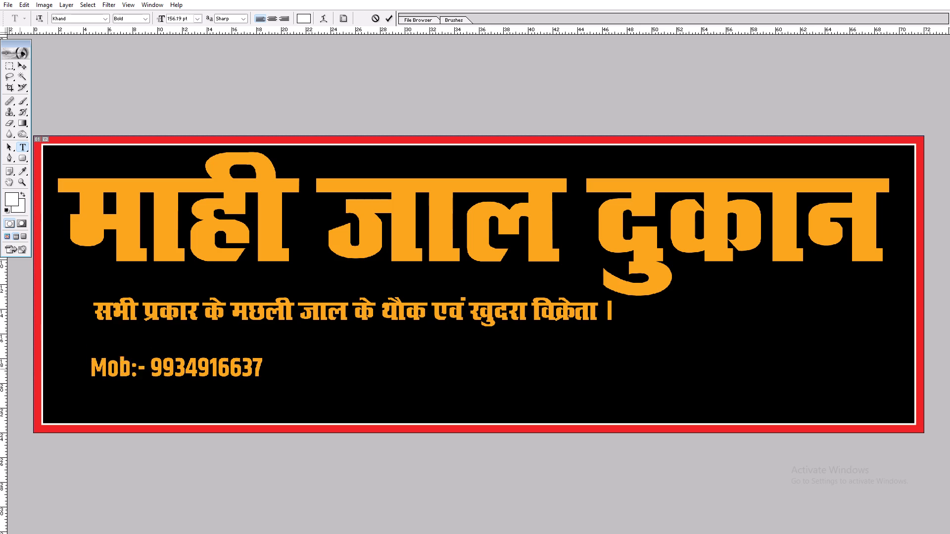
pyautogui.press('Return')
# Copy one letter from the Hindi tagline and paste it before the phone number to bring over the RAJ 02 font.
pyautogui.moveTo(188, 320); pyautogui.dragTo(176, 322)
pyautogui.hotkey('ctrl', 'c')
pyautogui.hotkey('ctrl', 'c')
pyautogui.hotkey('ctrl', 'Return')
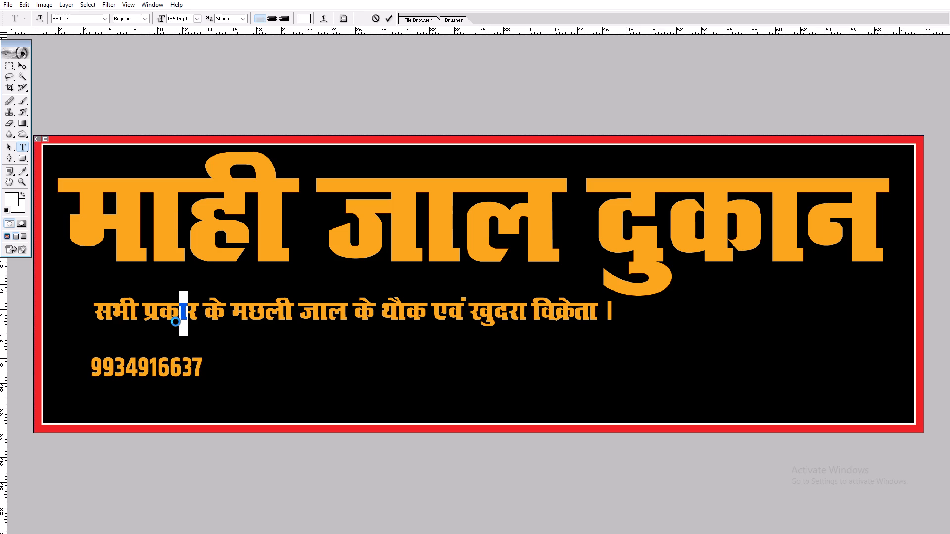
pyautogui.click(89, 373)
pyautogui.hotkey('ctrl', 'v')
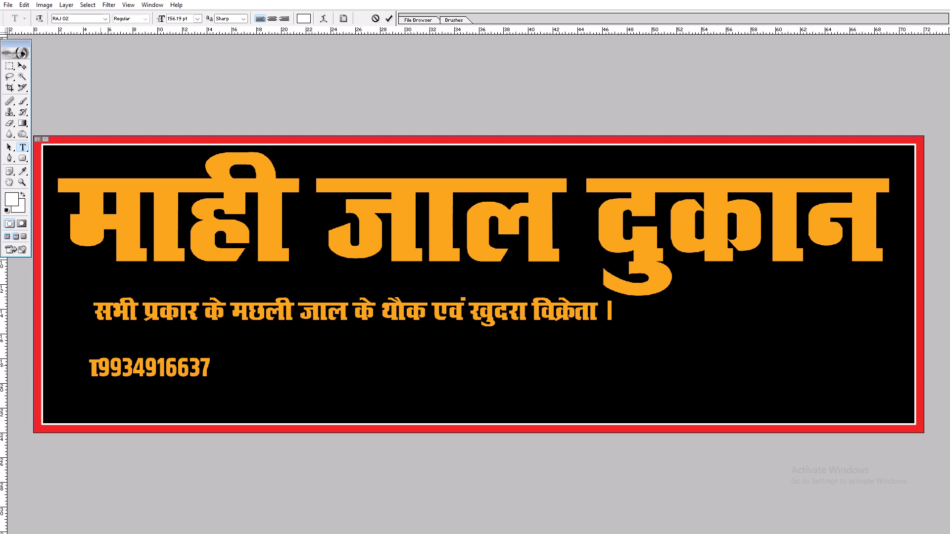
# Replace the pasted letter with the label "प्रो०:-" and the proprietor's name in Hindi, followed by a comma.
pyautogui.moveTo(97, 365); pyautogui.dragTo(82, 365)
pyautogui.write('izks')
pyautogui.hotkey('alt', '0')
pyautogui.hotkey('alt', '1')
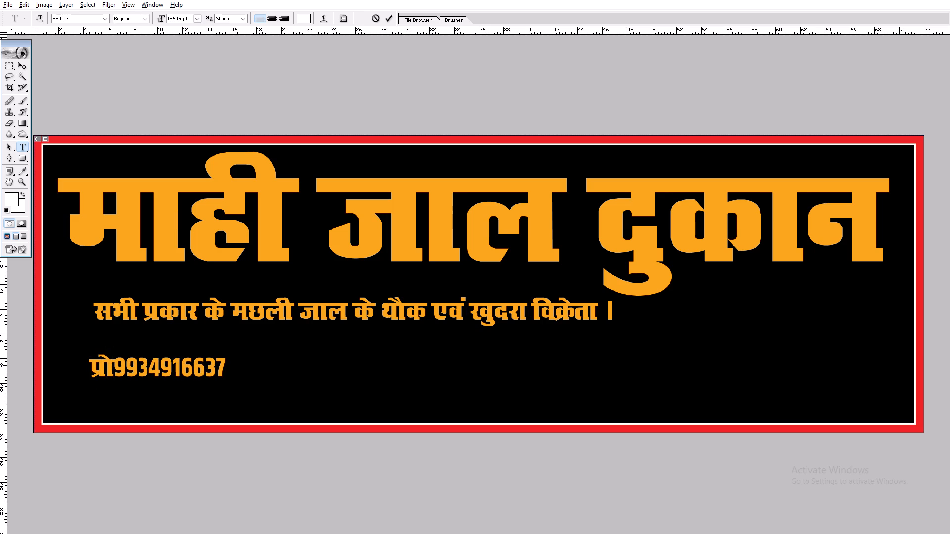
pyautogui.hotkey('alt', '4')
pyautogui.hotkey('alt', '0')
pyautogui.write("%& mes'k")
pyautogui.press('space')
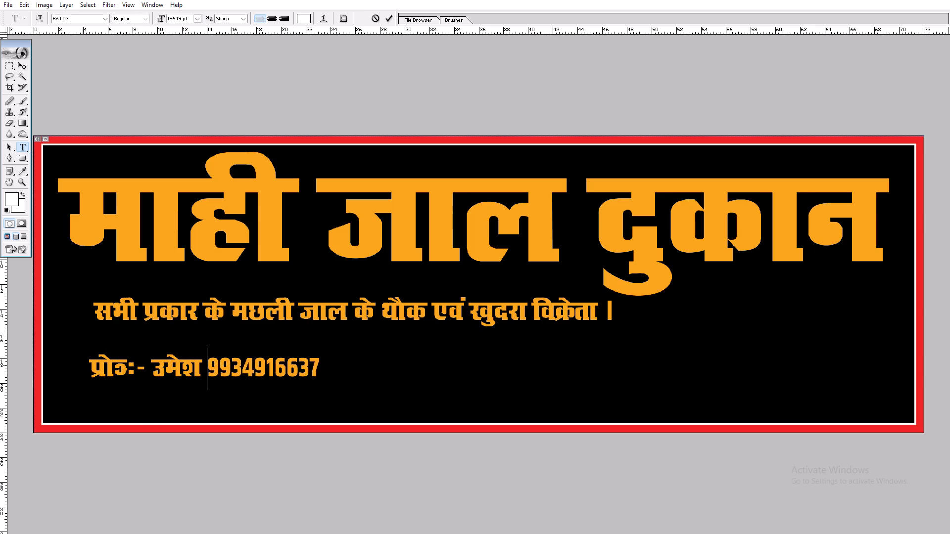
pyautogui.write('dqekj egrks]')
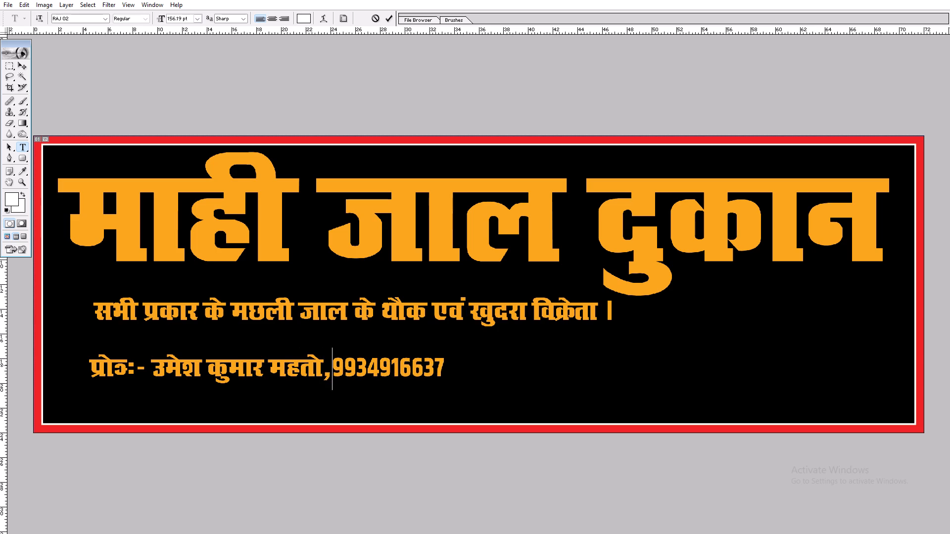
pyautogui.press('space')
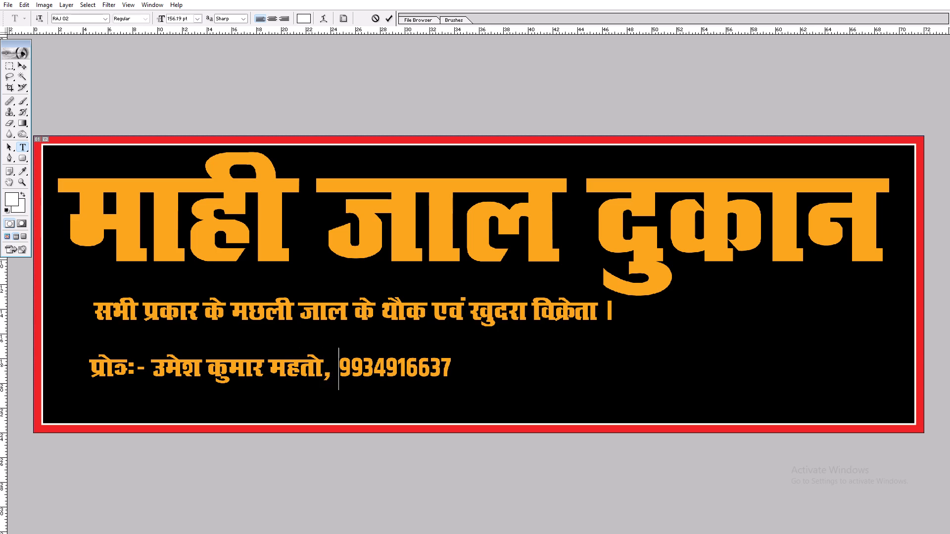
# Insert the Hindi mobile label "मो०:-" before the phone number.
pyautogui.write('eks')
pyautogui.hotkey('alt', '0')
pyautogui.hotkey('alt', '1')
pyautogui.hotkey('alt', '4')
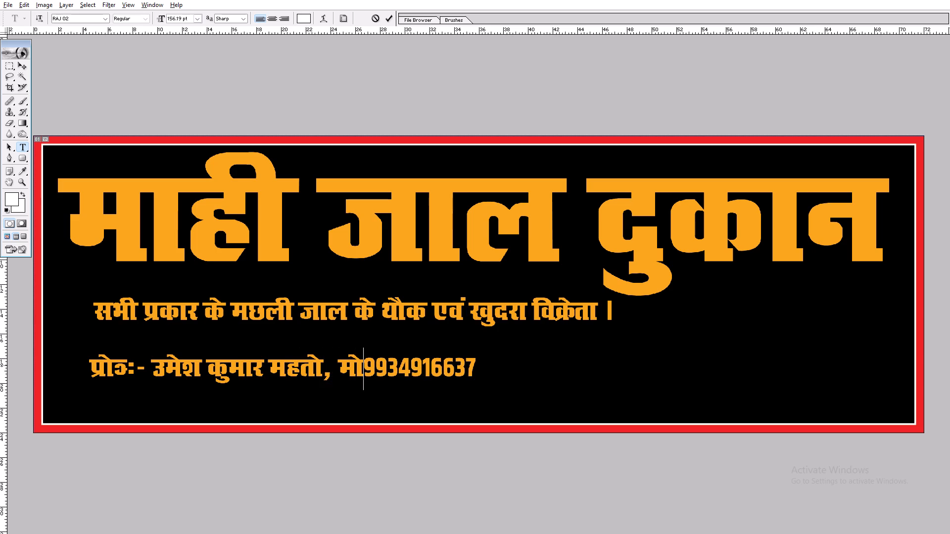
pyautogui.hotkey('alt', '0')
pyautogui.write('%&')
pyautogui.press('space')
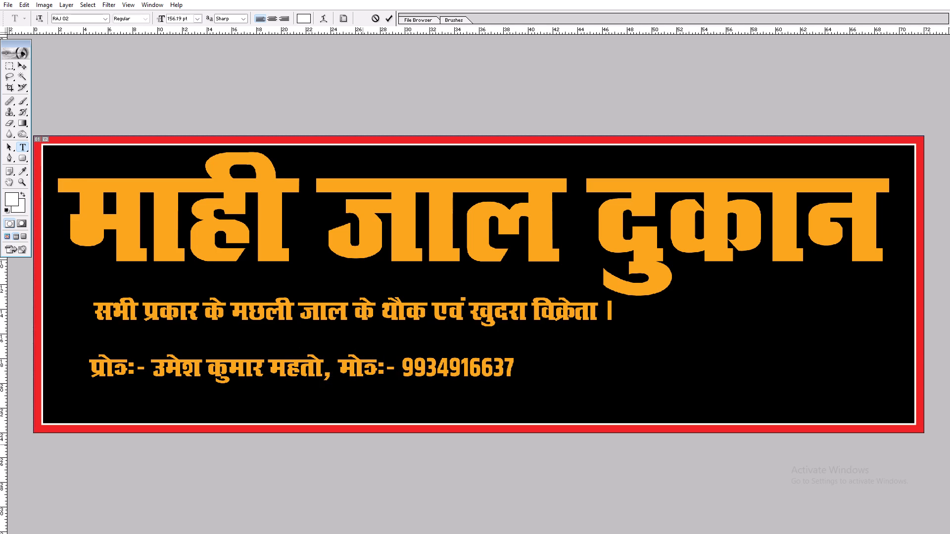
# Set the font of the whole contact line to RAJ 04.
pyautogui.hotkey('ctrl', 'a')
pyautogui.keyDown('ctrl'); pyautogui.scroll(2, 363, 445); pyautogui.keyUp('ctrl')
pyautogui.click(95, 22)
pyautogui.click(103, 23)
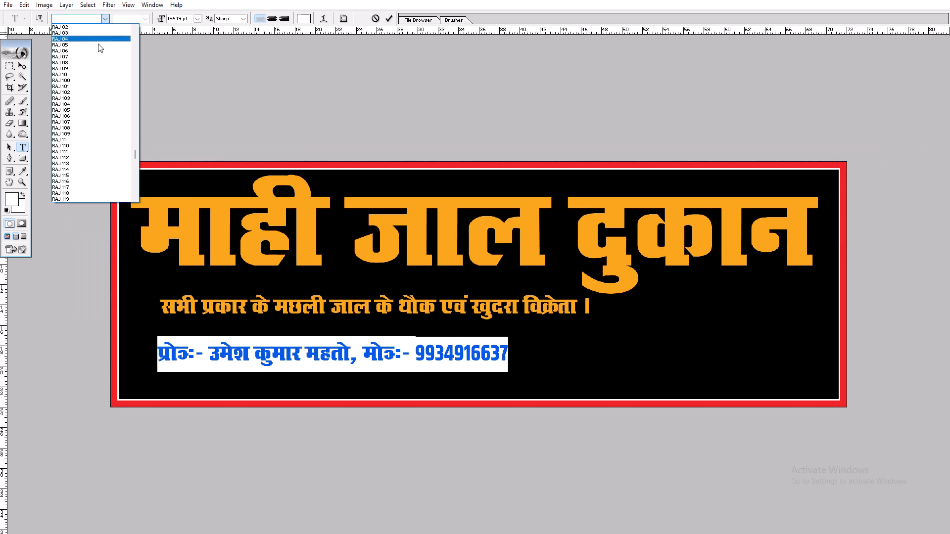
pyautogui.click(98, 44)
pyautogui.click(88, 22)
pyautogui.click(87, 16)
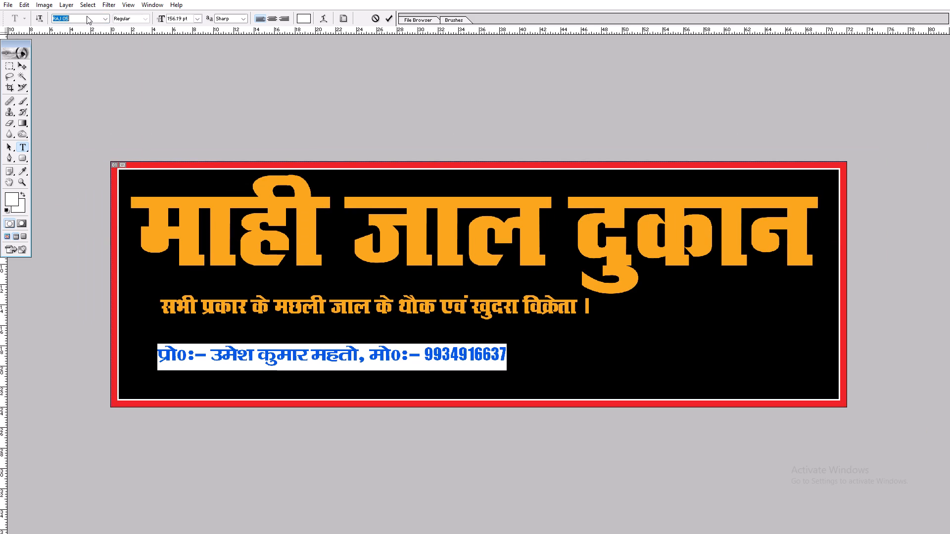
pyautogui.press('Up')
pyautogui.press('Return')
pyautogui.press('Return')
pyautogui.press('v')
# Scale the contact line up to about 44 inches wide.
pyautogui.hotkey('ctrl', 't')
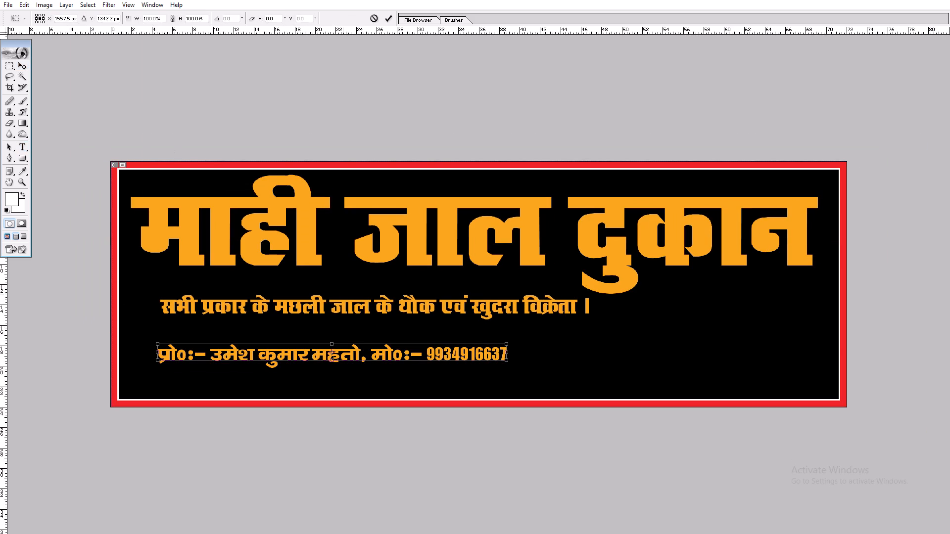
pyautogui.hotkey('ctrl', 't')
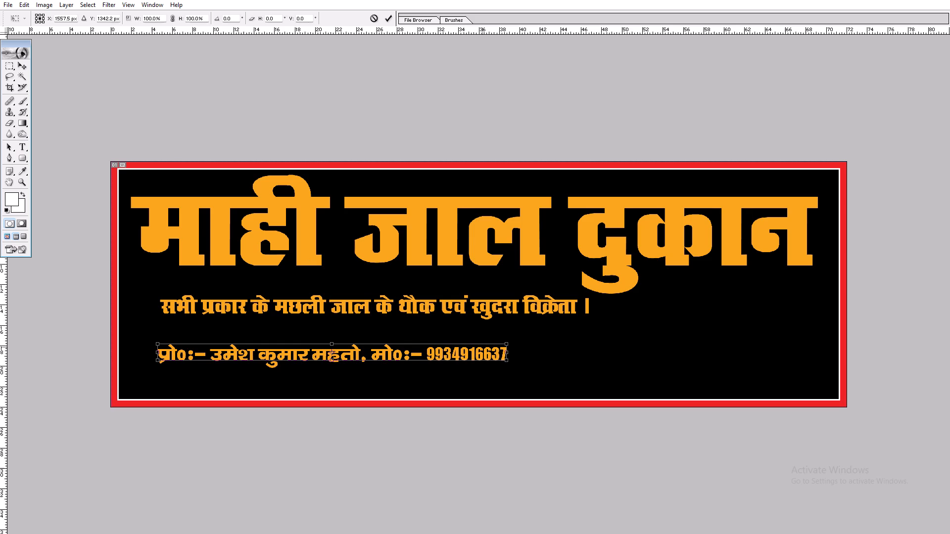
pyautogui.keyDown('shift'); pyautogui.moveTo(505, 363); pyautogui.dragTo(603, 377); pyautogui.keyUp('shift')
pyautogui.hotkey('shift', 'Return')
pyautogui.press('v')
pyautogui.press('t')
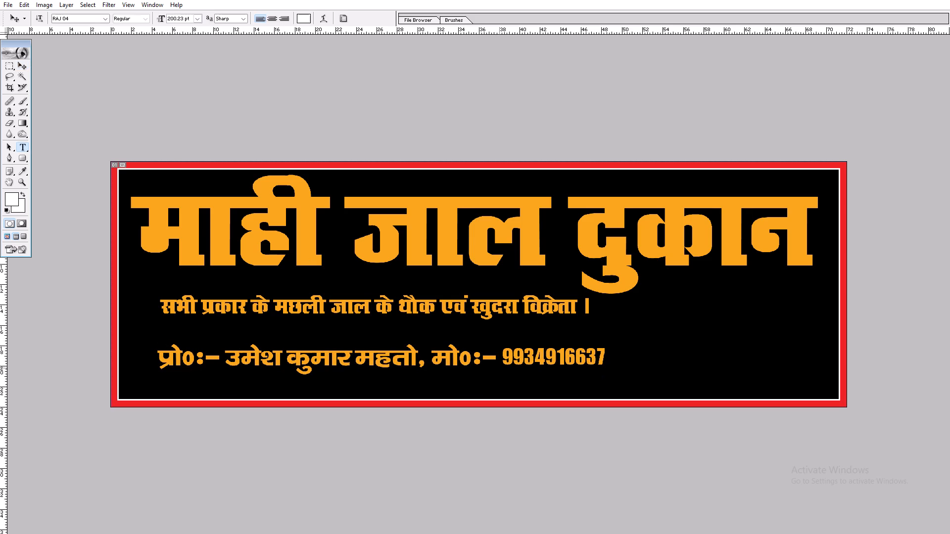
pyautogui.moveTo(499, 365); pyautogui.dragTo(769, 359)
pyautogui.press('Return')
pyautogui.hotkey('ctrl', 't')
pyautogui.keyDown('shift'); pyautogui.moveTo(604, 346); pyautogui.dragTo(610, 344); pyautogui.keyUp('shift')
pyautogui.press('Return')
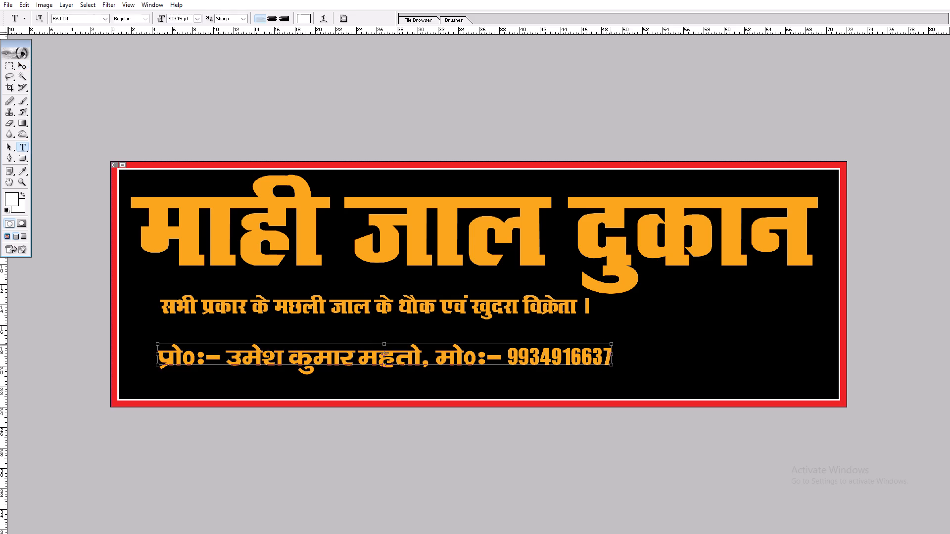
# Move the contact line up to sit directly beneath the tagline.
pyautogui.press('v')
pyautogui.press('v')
pyautogui.moveTo(506, 357); pyautogui.dragTo(518, 339)
# Duplicate the contact line below itself and replace the copy's text with the label "पता:-".
pyautogui.keyDown('alt'); pyautogui.moveTo(515, 339); pyautogui.dragTo(515, 371); pyautogui.keyUp('alt')
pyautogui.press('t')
pyautogui.click(511, 372)
pyautogui.hotkey('ctrl', 'a')
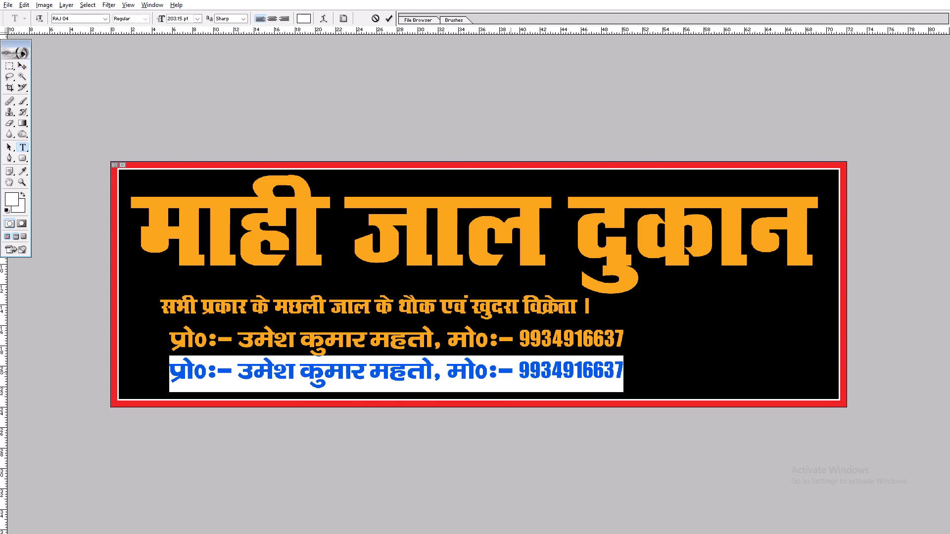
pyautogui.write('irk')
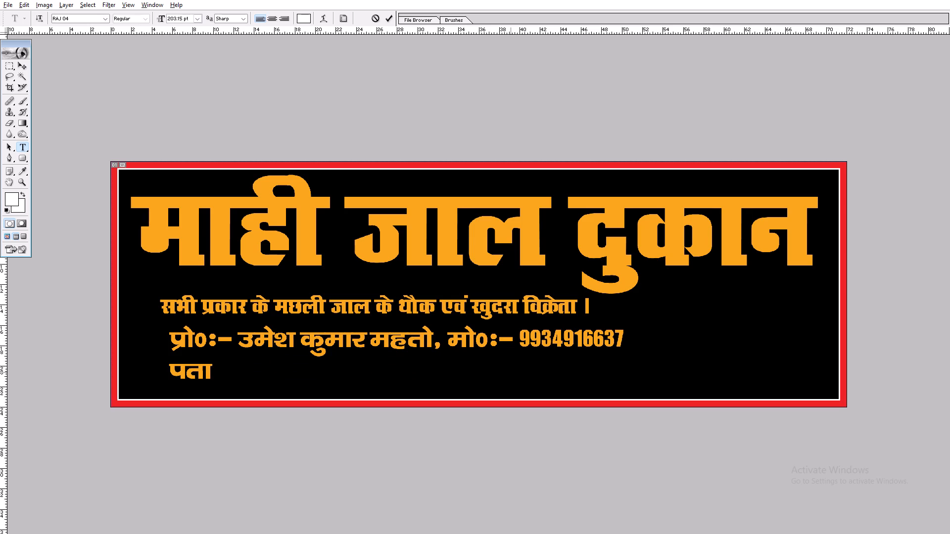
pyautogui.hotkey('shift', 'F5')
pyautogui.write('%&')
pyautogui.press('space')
# Enter the shop's address after the "पता:-" label: market name, highway number and the landmark in parentheses.
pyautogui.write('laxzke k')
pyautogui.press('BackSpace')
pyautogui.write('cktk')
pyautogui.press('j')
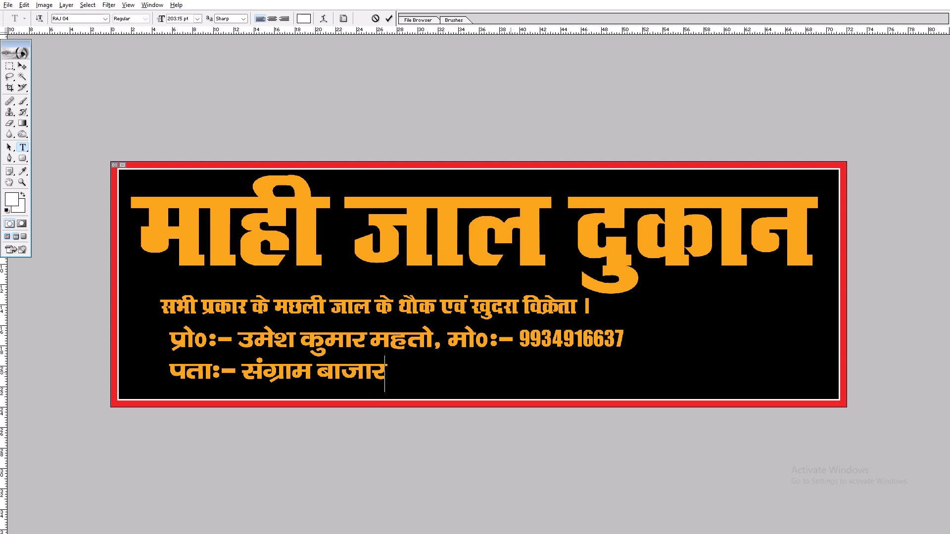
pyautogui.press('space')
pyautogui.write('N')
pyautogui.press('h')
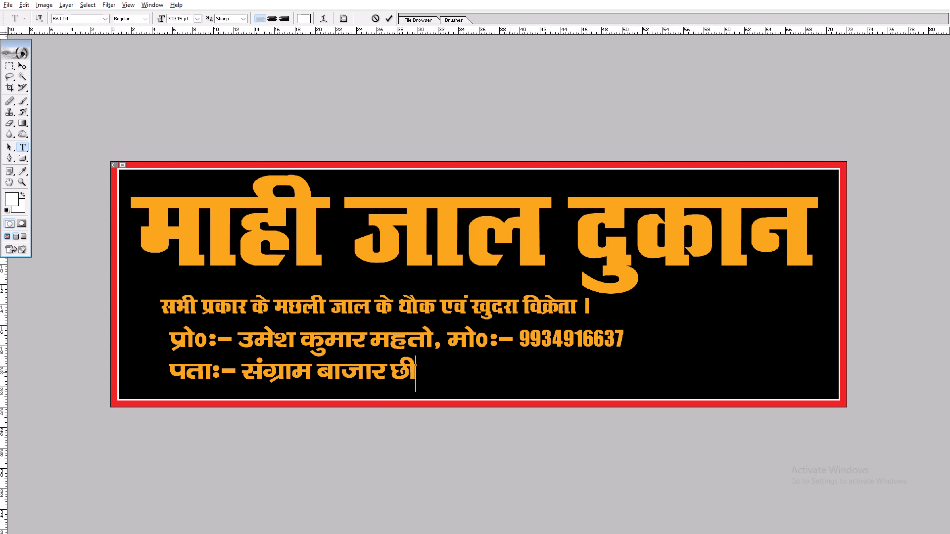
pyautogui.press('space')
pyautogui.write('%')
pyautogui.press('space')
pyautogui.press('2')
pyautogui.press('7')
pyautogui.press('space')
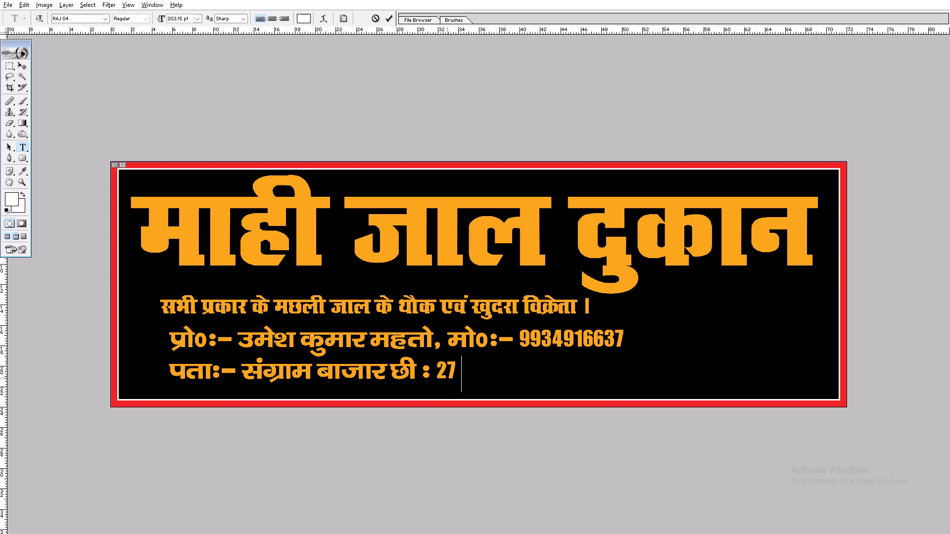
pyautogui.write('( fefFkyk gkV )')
# Set the font of the highway-number portion of the address line to Arial Black.
pyautogui.moveTo(456, 374); pyautogui.dragTo(424, 379)
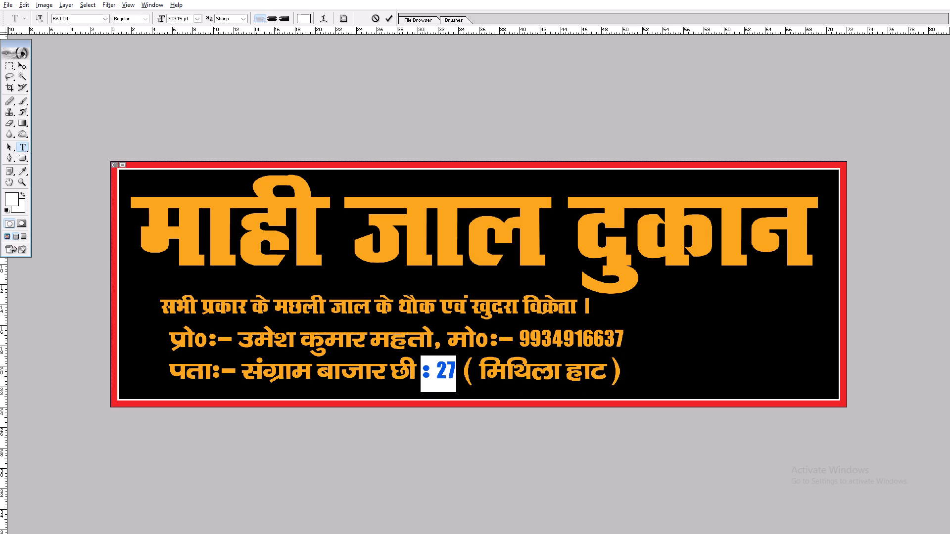
pyautogui.moveTo(424, 379); pyautogui.dragTo(423, 378)
pyautogui.moveTo(387, 374); pyautogui.dragTo(406, 370)
pyautogui.moveTo(392, 370); pyautogui.dragTo(446, 372)
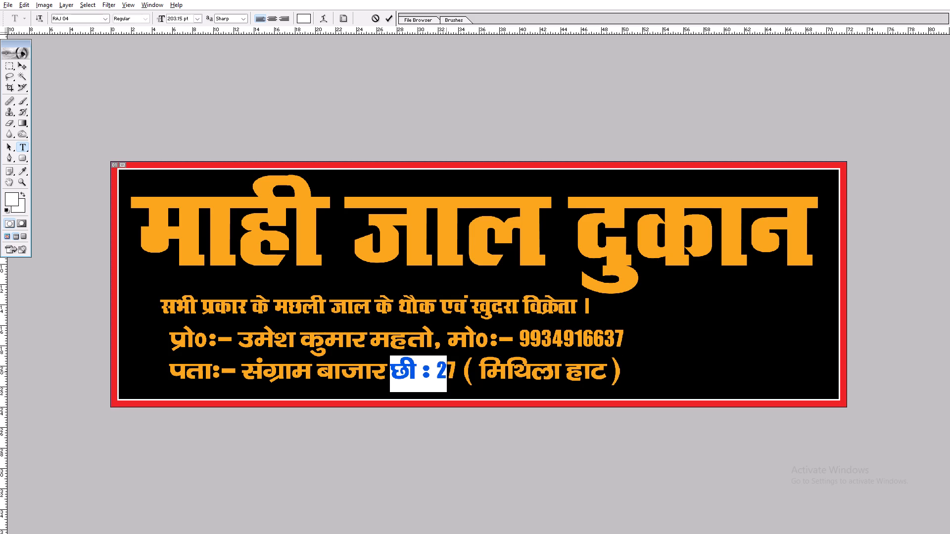
pyautogui.moveTo(446, 372); pyautogui.dragTo(454, 370)
pyautogui.click(93, 17)
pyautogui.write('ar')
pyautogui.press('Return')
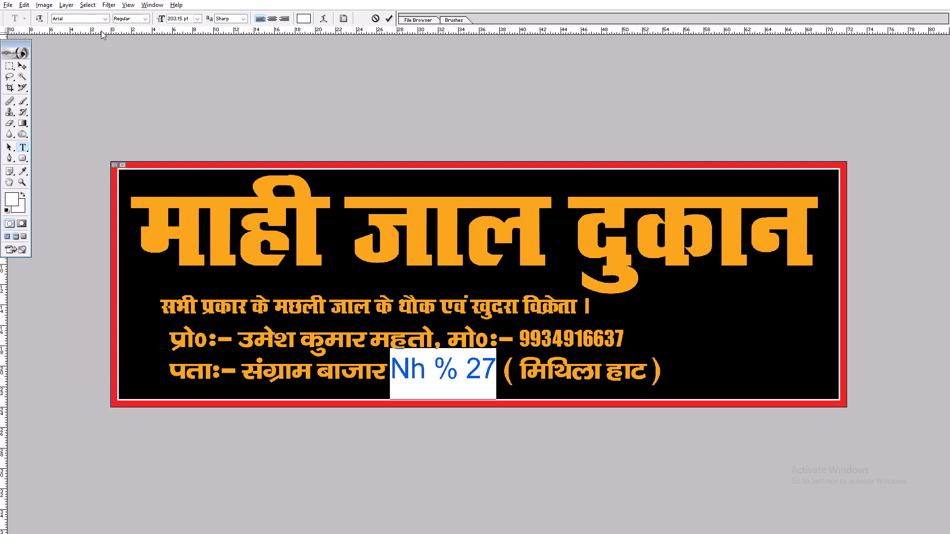
pyautogui.click(148, 23)
pyautogui.click(128, 70)
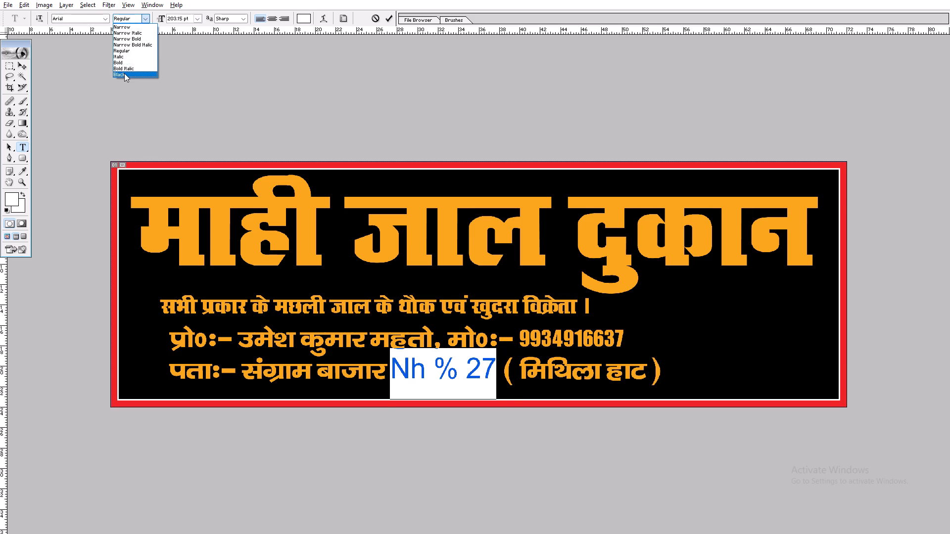
# Make the highway portion read "NH:- 27" by replacing the percent sign with a colon, applying all caps and adding a hyphen.
pyautogui.moveTo(472, 381); pyautogui.dragTo(434, 369)
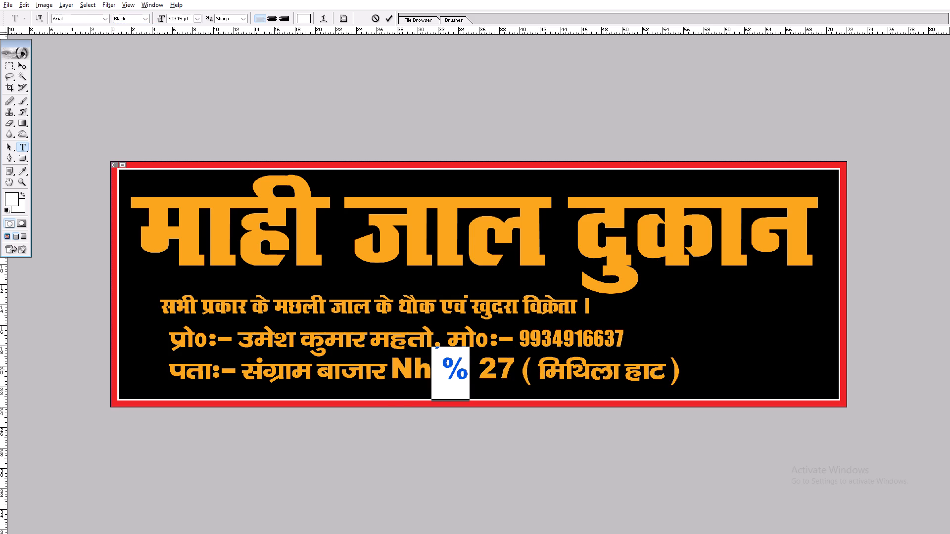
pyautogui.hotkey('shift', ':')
pyautogui.moveTo(391, 369); pyautogui.dragTo(520, 370)
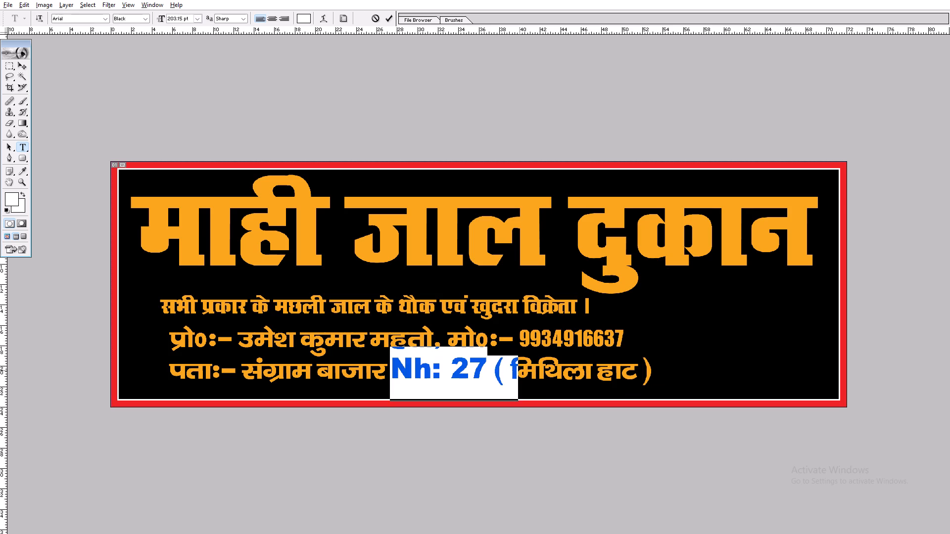
pyautogui.moveTo(520, 370); pyautogui.dragTo(481, 367)
pyautogui.hotkey('ctrl', 'shift', 'k')
pyautogui.click(446, 374)
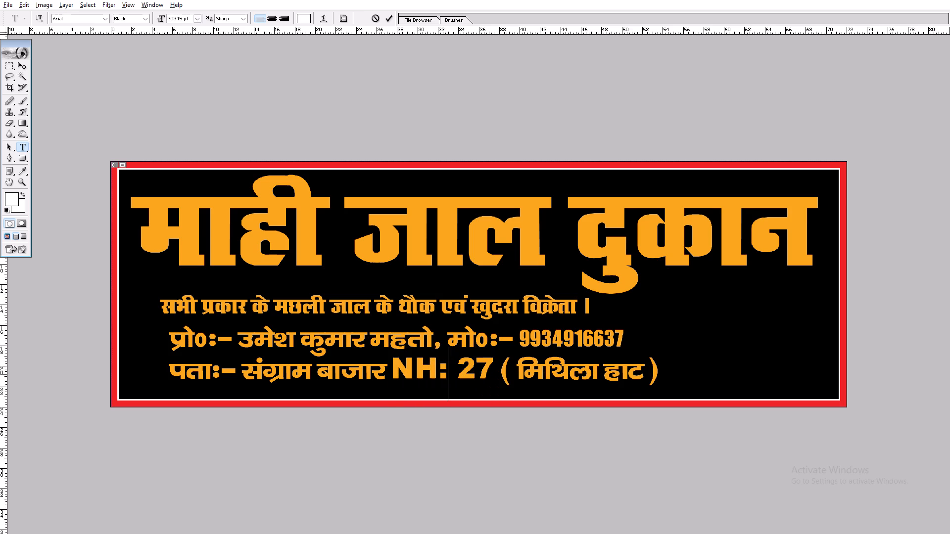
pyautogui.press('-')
# Reduce the font size of "NH:- 27" to match the Hindi text around it in the address line.
pyautogui.moveTo(504, 377); pyautogui.dragTo(393, 366)
pyautogui.hotkey('ctrl', 'shift', ',')
pyautogui.hotkey('ctrl', 'shift', ',')
pyautogui.hotkey('ctrl', 'shift', ',')
pyautogui.hotkey('ctrl', 'shift', ',')
pyautogui.hotkey('ctrl', 'shift', ',')
pyautogui.hotkey('ctrl', 'shift', ',')
pyautogui.hotkey('ctrl', 'shift', ',')
pyautogui.hotkey('ctrl', 'shift', ',')
pyautogui.hotkey('ctrl', 'shift', ',')
pyautogui.hotkey('ctrl', 'shift', ',')
pyautogui.hotkey('ctrl', 'shift', ',')
pyautogui.hotkey('ctrl', 'shift', ',')
pyautogui.hotkey('ctrl', 'shift', ',')
pyautogui.hotkey('ctrl', 'shift', ',')
pyautogui.hotkey('ctrl', 'shift', ',')
pyautogui.hotkey('ctrl', 'shift', ',')
pyautogui.hotkey('ctrl', 'shift', ',')
pyautogui.hotkey('ctrl', 'shift', ',')
pyautogui.hotkey('ctrl', 'shift', ',')
pyautogui.hotkey('ctrl', 'shift', ',')
pyautogui.hotkey('ctrl', 'shift', ',')
pyautogui.hotkey('ctrl', 'shift', ',')
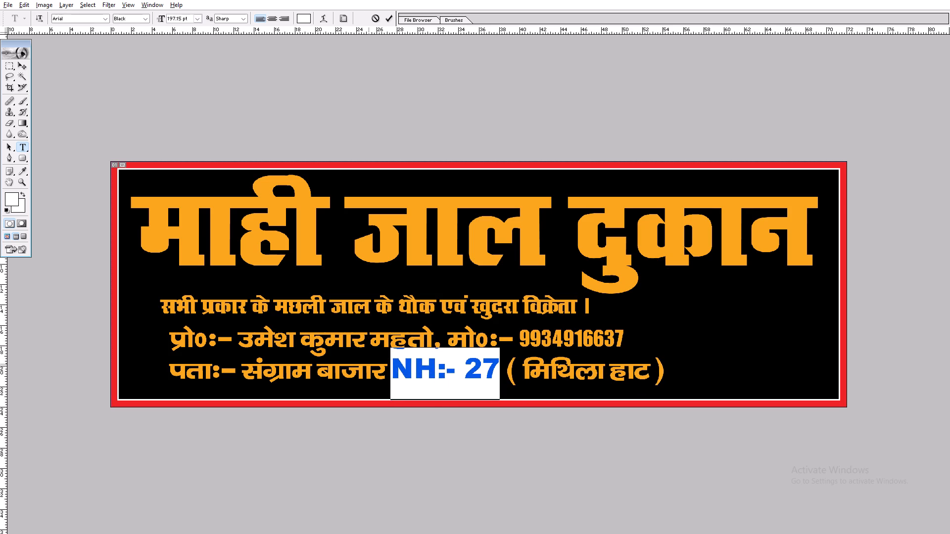
pyautogui.press('Return')
# Move the address line about 3 inches to the right beneath the contact line.
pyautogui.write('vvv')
pyautogui.moveTo(410, 381); pyautogui.dragTo(438, 382)
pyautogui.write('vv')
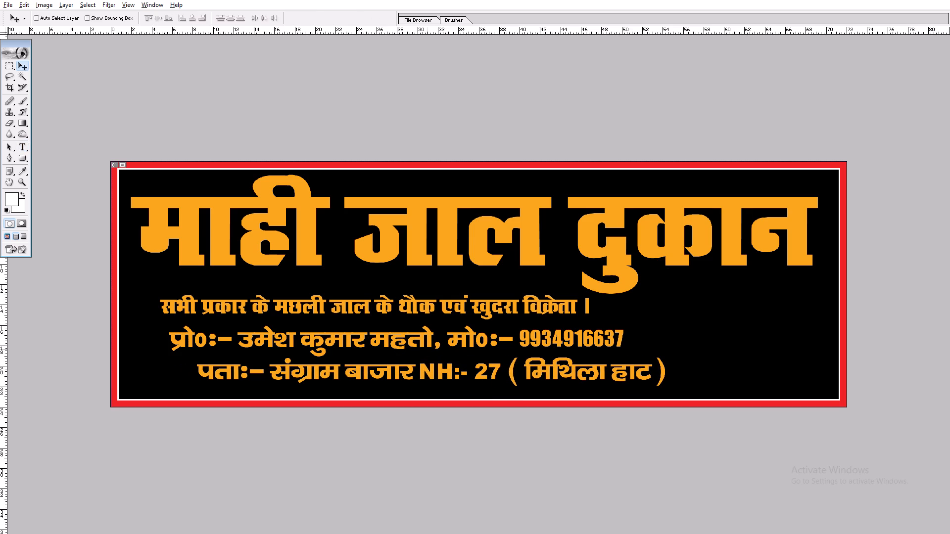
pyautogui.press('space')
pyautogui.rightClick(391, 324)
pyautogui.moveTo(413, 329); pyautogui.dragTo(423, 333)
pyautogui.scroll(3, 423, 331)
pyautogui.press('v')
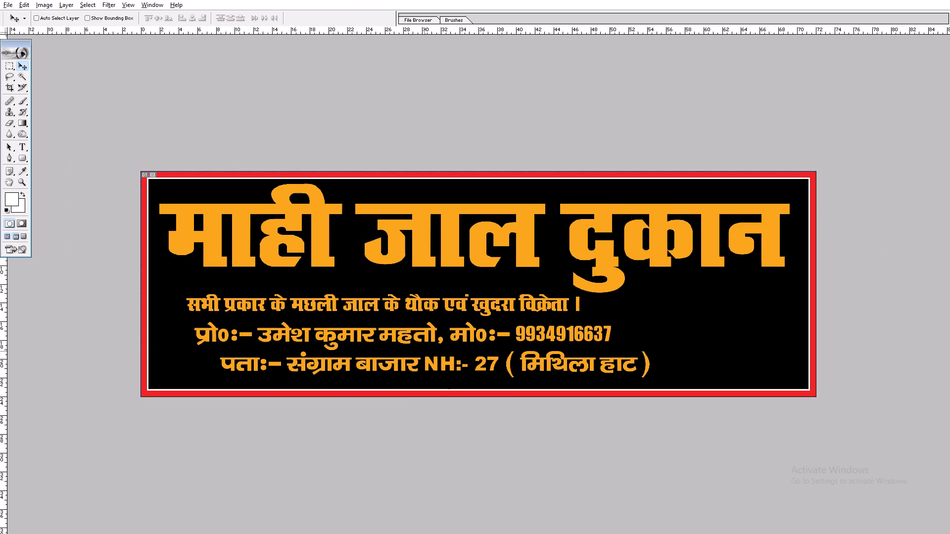
# Make a full-width white strip along the black panel's bottom, starting about 20 inches down, by copying a selected area onto a new layer.
pyautogui.hotkey('ctrl', '0')
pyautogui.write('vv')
pyautogui.scroll(2, 424, 351)
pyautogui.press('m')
pyautogui.moveTo(77, 369); pyautogui.dragTo(901, 453)
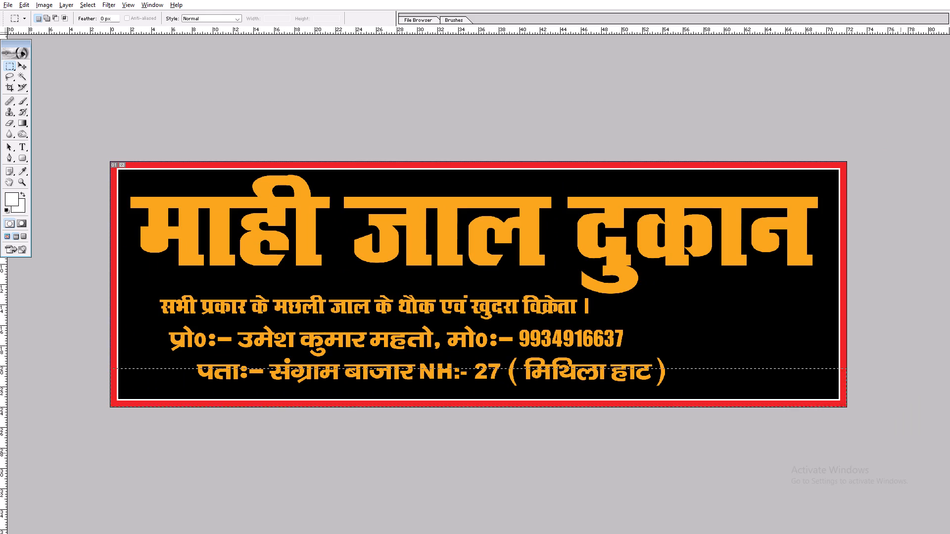
pyautogui.moveTo(901, 453); pyautogui.dragTo(901, 452)
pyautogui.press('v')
pyautogui.rightClick(694, 338)
pyautogui.click(727, 357)
pyautogui.hotkey('ctrl', 'c')
pyautogui.hotkey('ctrl', 'v')
pyautogui.hotkey('ctrl', ']')
# Apply a red Color Overlay to the new bottom strip.
pyautogui.hotkey('alt', 'l')
pyautogui.hotkey('alt', 'y')
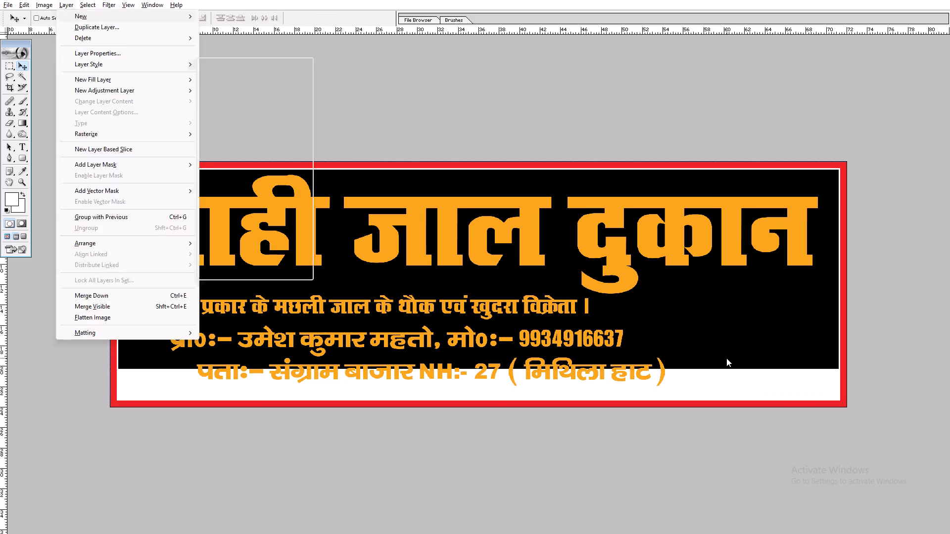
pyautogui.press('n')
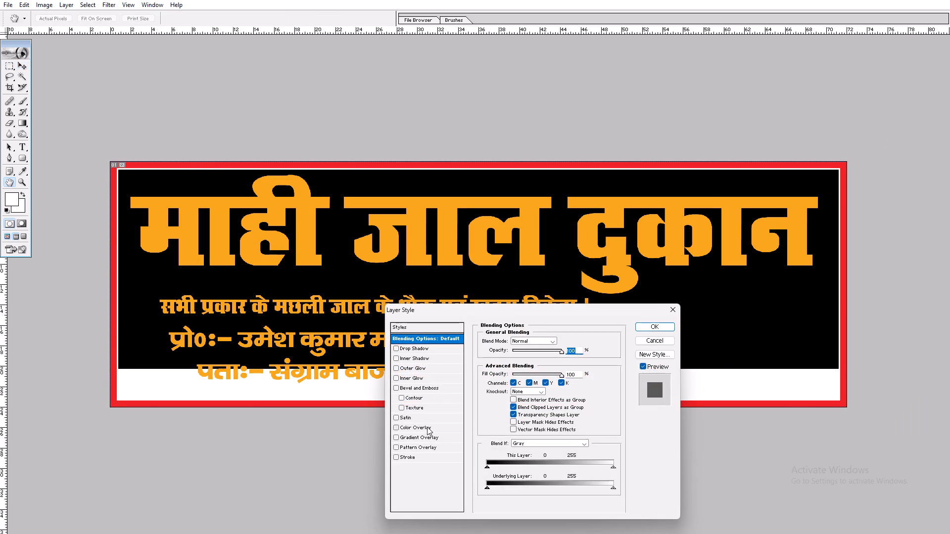
pyautogui.click(427, 427)
pyautogui.press('Return')
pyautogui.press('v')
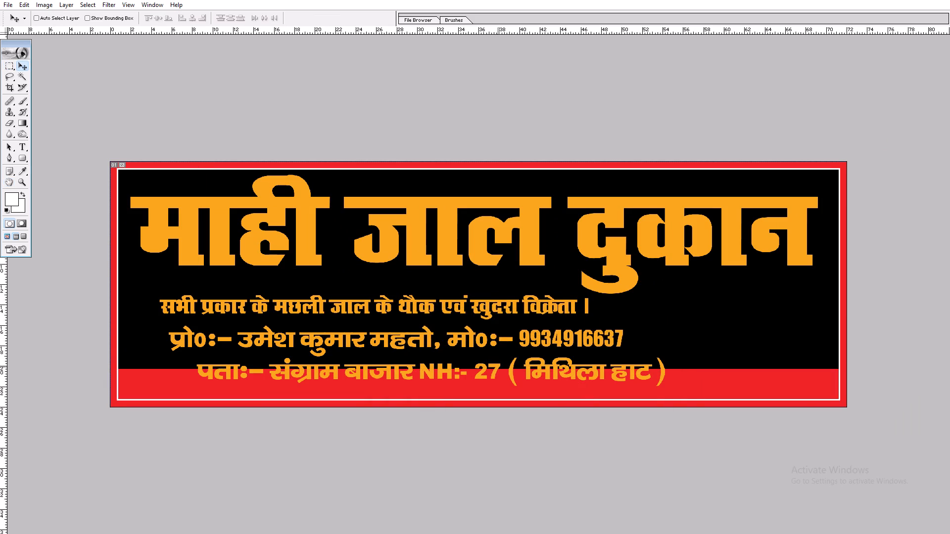
# Move the address line down onto the red strip and scale it to about 31 inches wide.
pyautogui.keyDown('ctrl'); pyautogui.click(497, 367); pyautogui.keyUp('ctrl')
pyautogui.moveTo(497, 367); pyautogui.dragTo(496, 379)
pyautogui.hotkey('ctrl', 't')
pyautogui.hotkey('ctrl', 'Return')
pyautogui.hotkey('ctrl', 't')
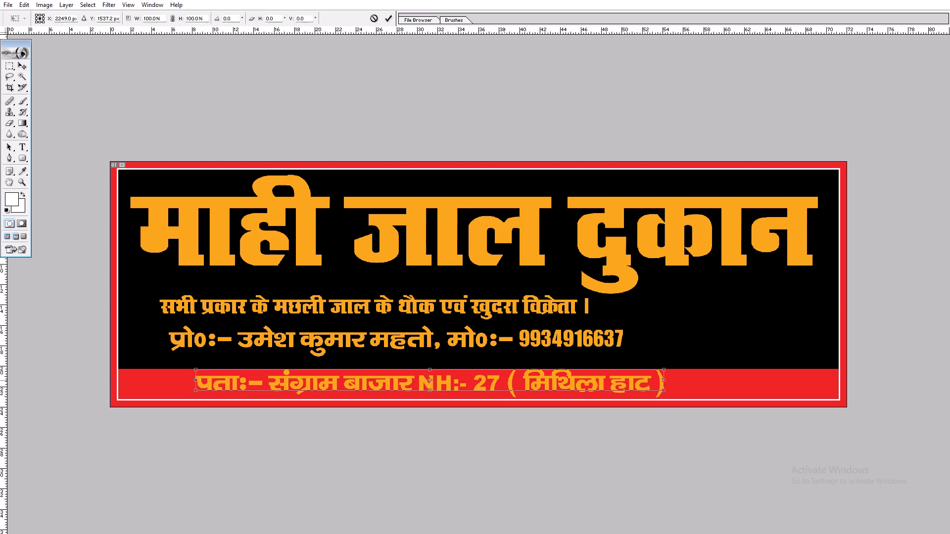
pyautogui.keyDown('shift'); pyautogui.moveTo(667, 370); pyautogui.dragTo(520, 372); pyautogui.keyUp('shift')
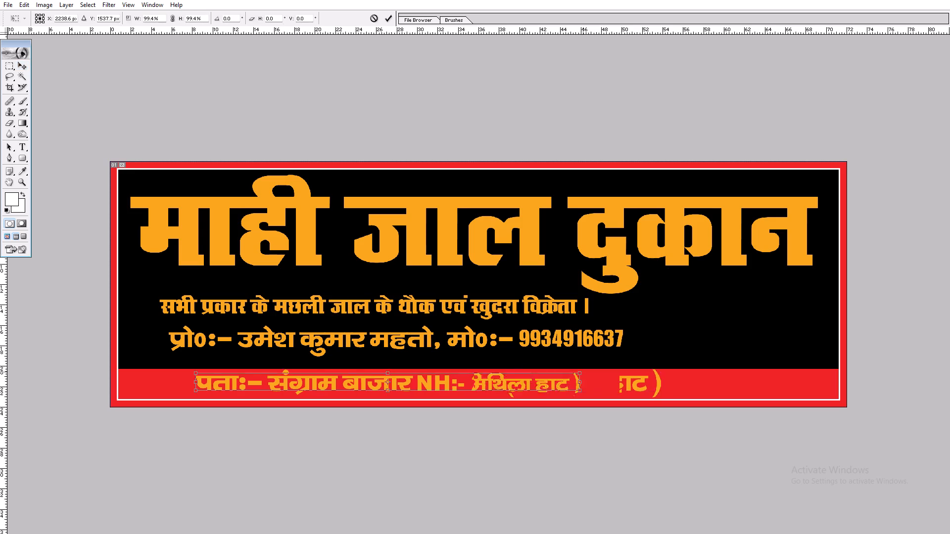
pyautogui.keyDown('shift'); pyautogui.moveTo(520, 372); pyautogui.dragTo(518, 372); pyautogui.keyUp('shift')
pyautogui.press('Return')
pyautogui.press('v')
# Change the address line's Color Overlay to white.
pyautogui.hotkey('alt', 'l')
pyautogui.hotkey('alt', 'y')
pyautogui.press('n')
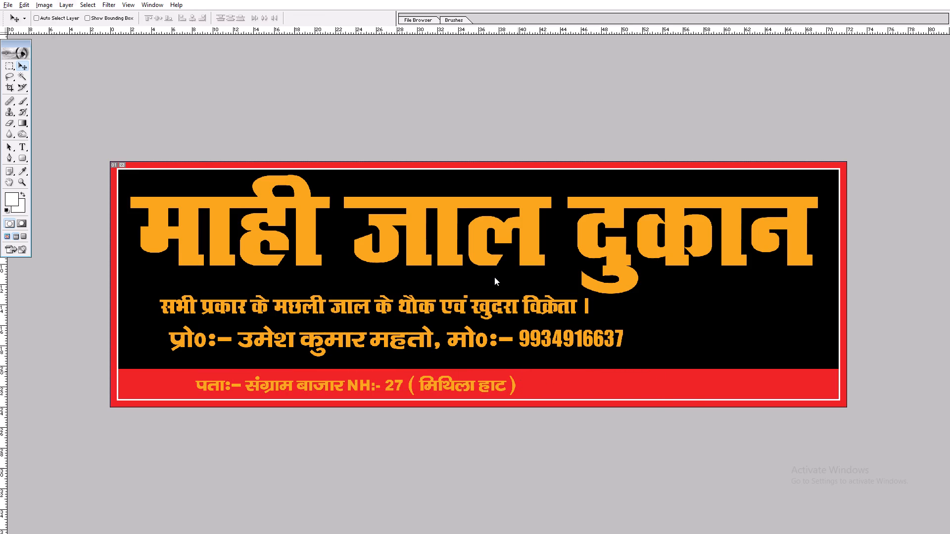
pyautogui.click(440, 426)
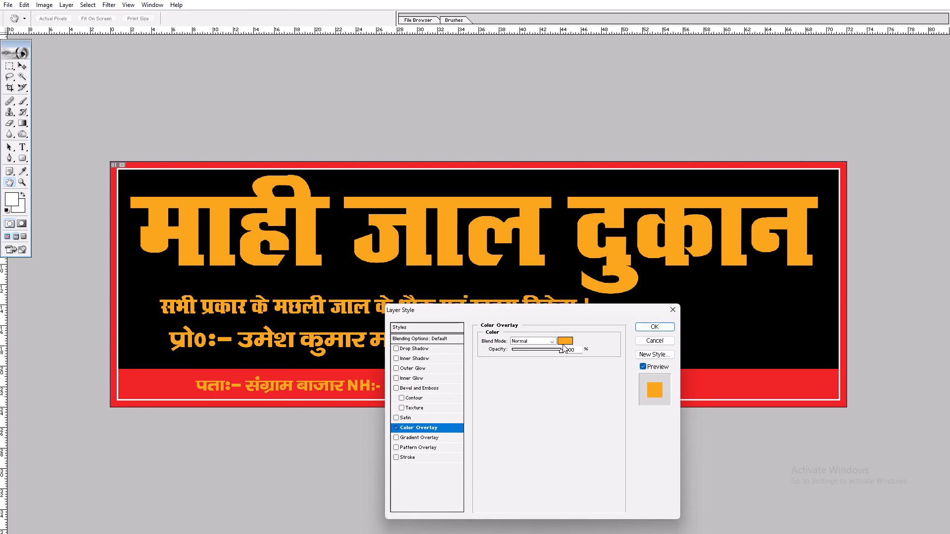
pyautogui.click(563, 344)
pyautogui.moveTo(298, 257); pyautogui.dragTo(189, 158)
pyautogui.press('Return')
pyautogui.press('Return')
# Enlarge the address line to about 36 inches wide and place it at the left end of the red strip.
pyautogui.hotkey('ctrl', 't')
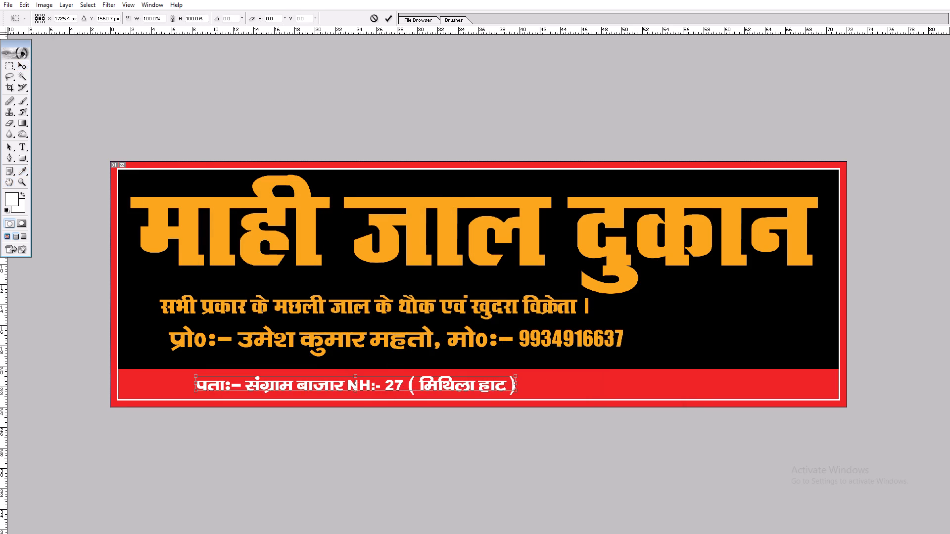
pyautogui.keyDown('shift'); pyautogui.moveTo(513, 378); pyautogui.dragTo(607, 378); pyautogui.keyUp('shift')
pyautogui.hotkey('shift', 'Return')
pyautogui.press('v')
pyautogui.keyDown('shift'); pyautogui.moveTo(588, 381); pyautogui.dragTo(559, 383); pyautogui.keyUp('shift')
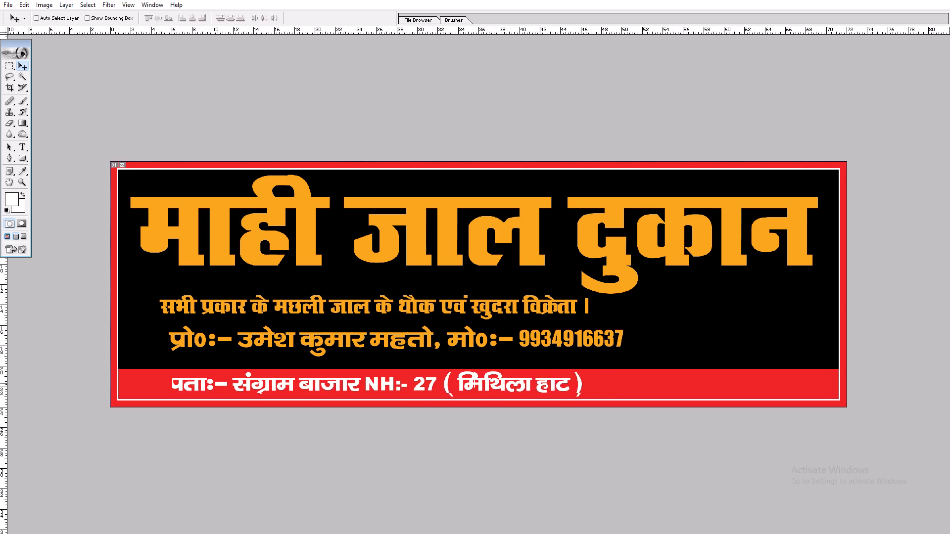
pyautogui.keyDown('shift'); pyautogui.moveTo(559, 383); pyautogui.dragTo(523, 384); pyautogui.keyUp('shift')
pyautogui.hotkey('ctrl', 't')
pyautogui.keyDown('shift'); pyautogui.moveTo(546, 372); pyautogui.dragTo(527, 373); pyautogui.keyUp('shift')
pyautogui.keyDown('shift'); pyautogui.moveTo(525, 385); pyautogui.dragTo(515, 385); pyautogui.keyUp('shift')
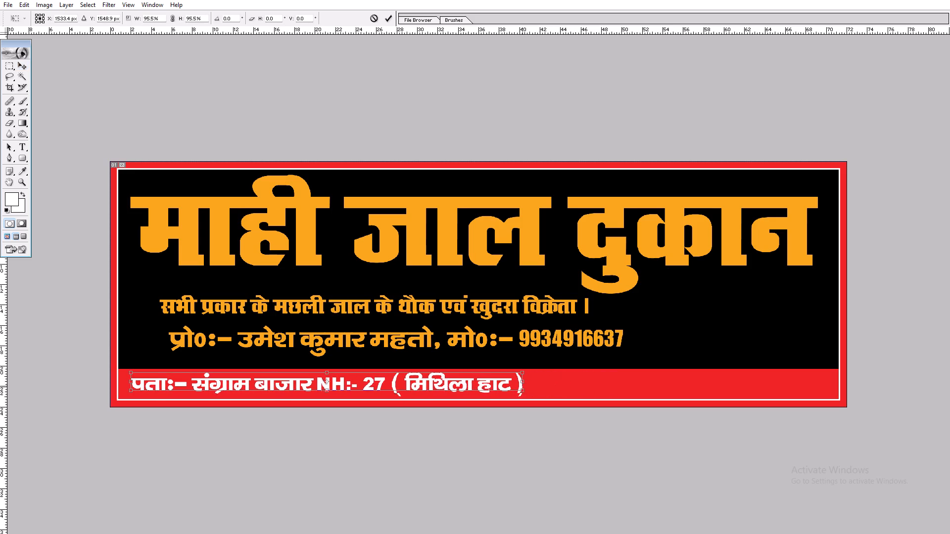
pyautogui.keyDown('shift'); pyautogui.moveTo(515, 385); pyautogui.dragTo(495, 380); pyautogui.keyUp('shift')
pyautogui.hotkey('shift', 'Return')
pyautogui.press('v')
pyautogui.moveTo(491, 380); pyautogui.dragTo(484, 378)
# Add a hard drop shadow to the address line with 100% opacity, about 12 px distance and 0 px size.
pyautogui.hotkey('alt', 'l')
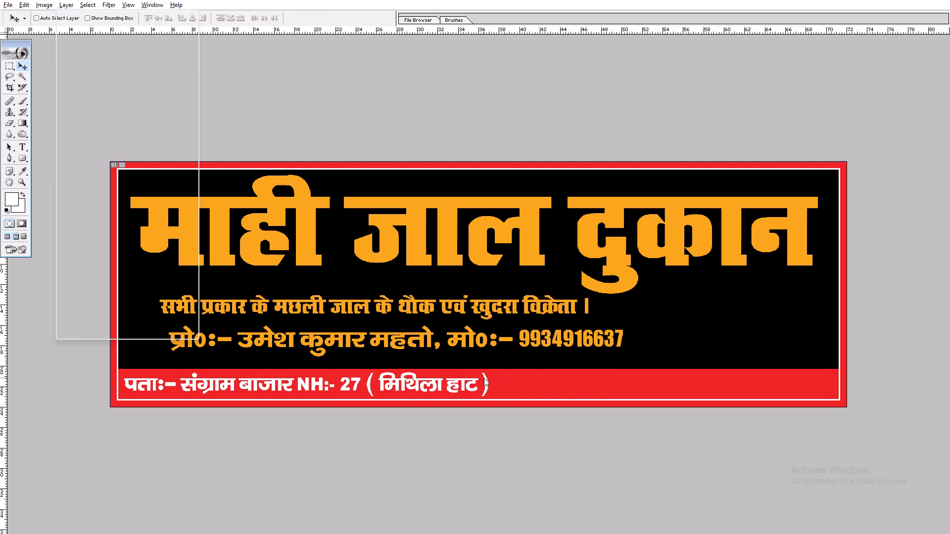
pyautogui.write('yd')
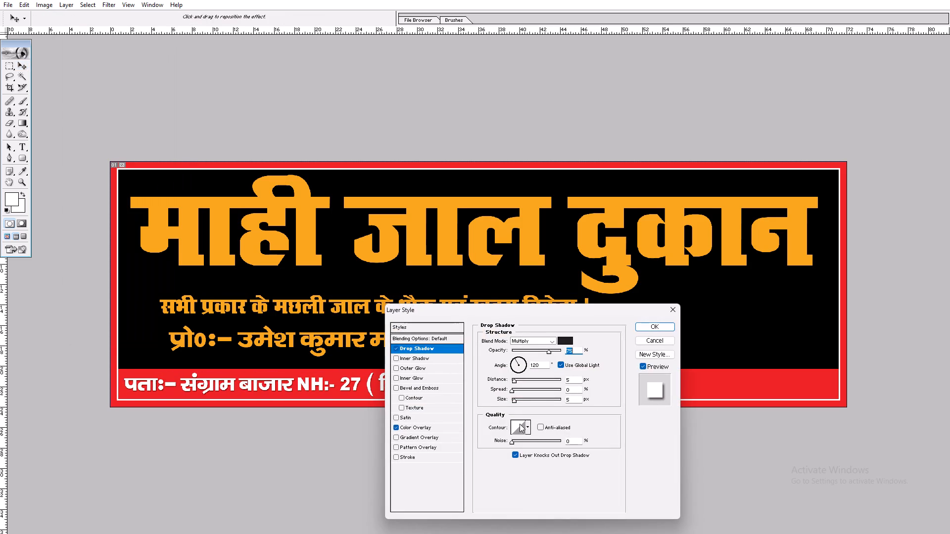
pyautogui.moveTo(516, 402); pyautogui.dragTo(484, 392)
pyautogui.click(519, 379)
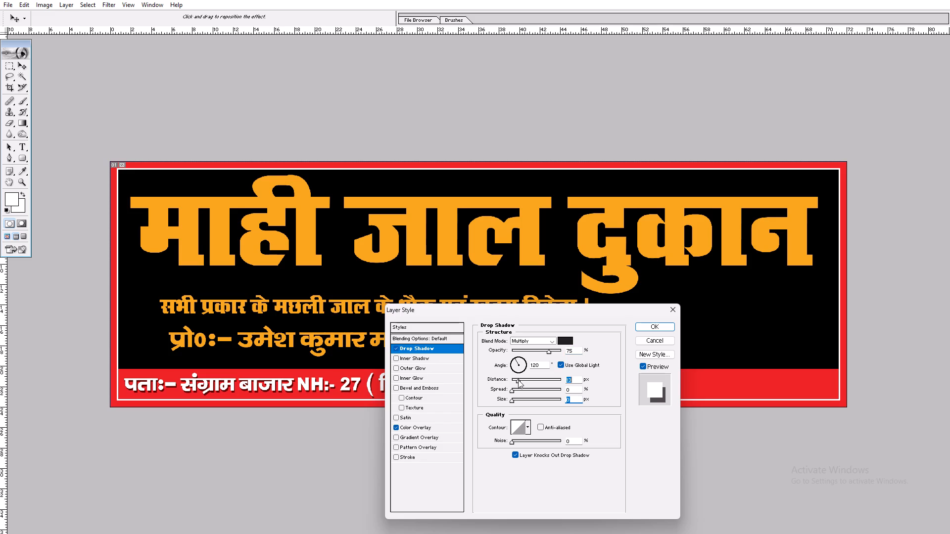
pyautogui.moveTo(554, 350); pyautogui.dragTo(583, 348)
pyautogui.click(518, 382)
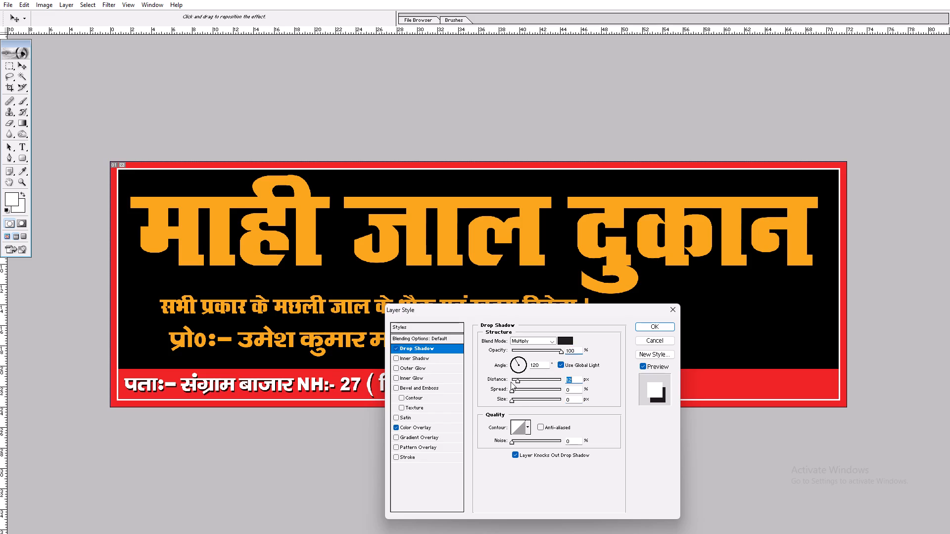
pyautogui.press('Return')
# Stretch the address line to 101.7% width and 98.9% height, keeping it close to the strip's left end.
pyautogui.hotkey('ctrl', 't')
pyautogui.keyDown('shift'); pyautogui.moveTo(485, 389); pyautogui.dragTo(491, 386); pyautogui.keyUp('shift')
pyautogui.keyDown('shift'); pyautogui.click(478, 396); pyautogui.keyUp('shift')
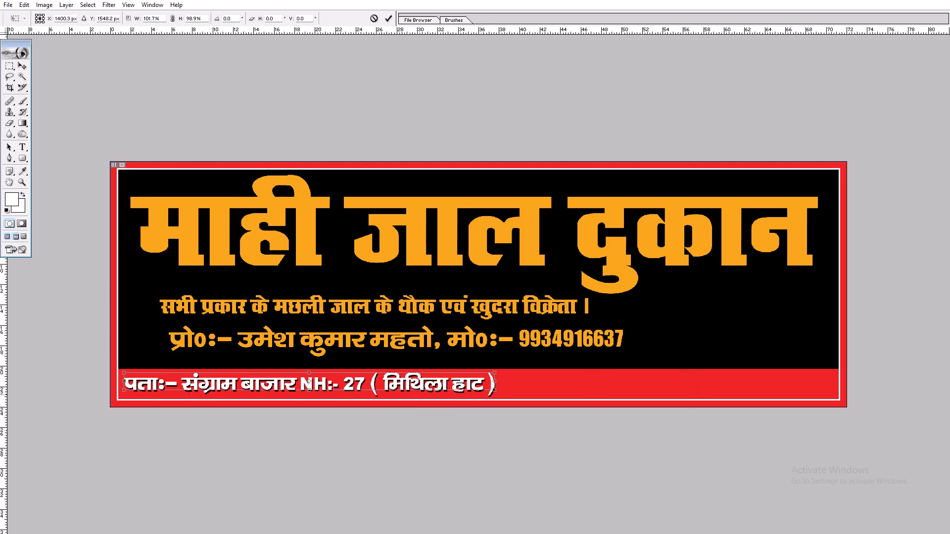
pyautogui.press('Return')
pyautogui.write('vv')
pyautogui.keyDown('shift'); pyautogui.click(478, 394); pyautogui.keyUp('shift')
# Duplicate the red strip with a slight shift to the right and recolor the copy yellow by setting magenta to 0%.
pyautogui.keyDown('ctrl'); pyautogui.click(520, 381); pyautogui.keyUp('ctrl')
pyautogui.keyDown('alt'); pyautogui.moveTo(515, 380); pyautogui.dragTo(530, 380); pyautogui.keyUp('alt')
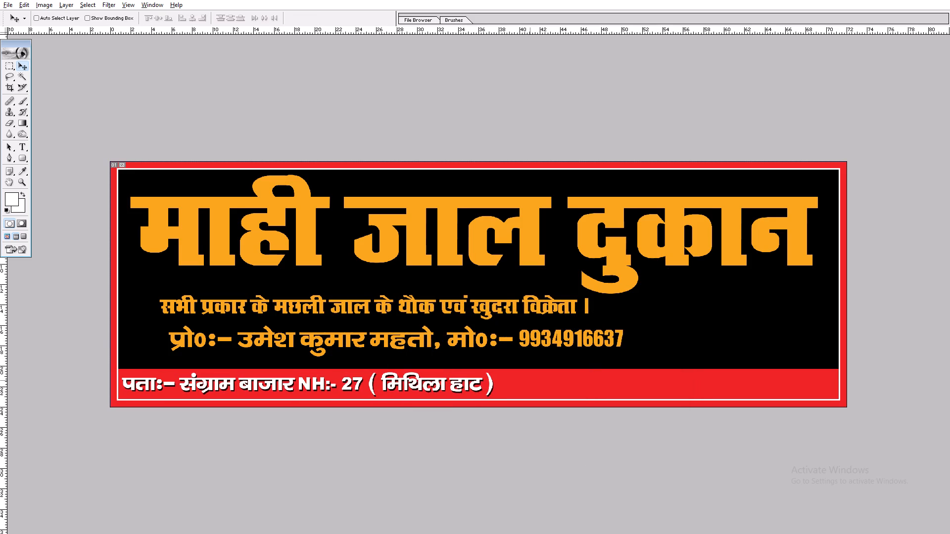
pyautogui.hotkey('alt', 'l')
pyautogui.hotkey('alt', 'y')
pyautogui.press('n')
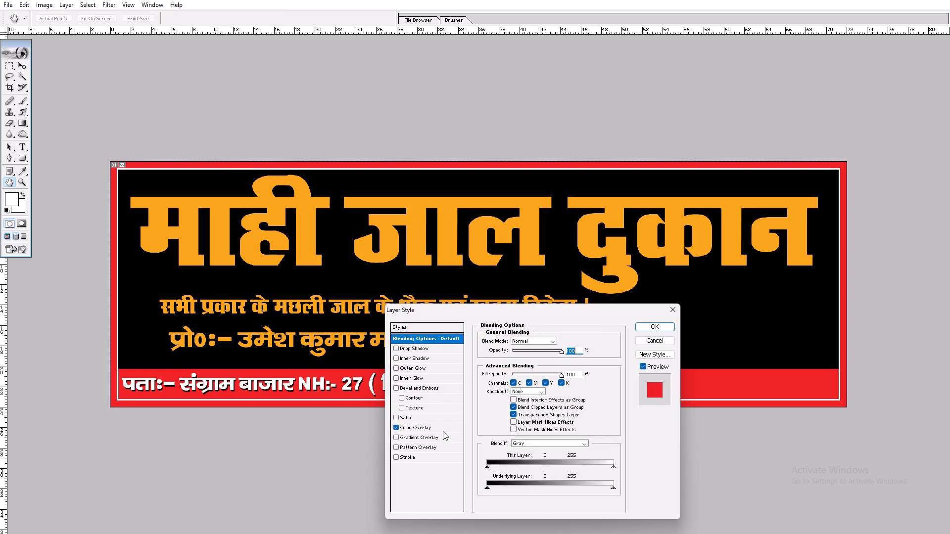
pyautogui.click(425, 425)
pyautogui.click(565, 345)
pyautogui.click(562, 341)
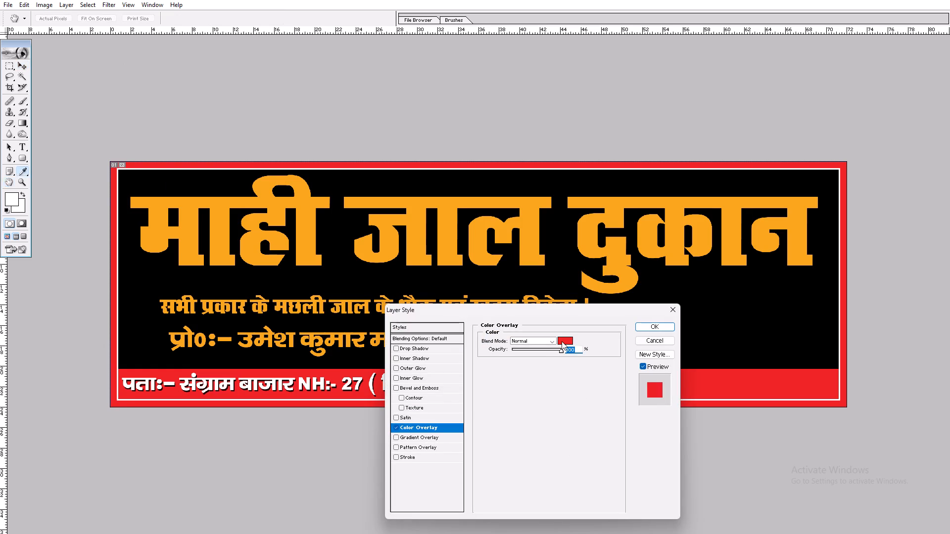
pyautogui.press('Tab')
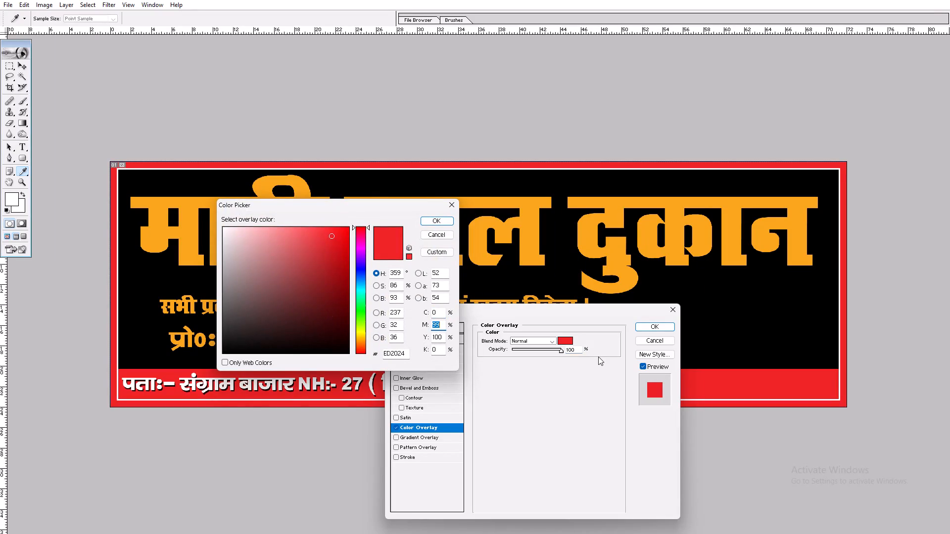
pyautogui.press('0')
pyautogui.press('Tab')
pyautogui.press('Return')
pyautogui.press('Return')
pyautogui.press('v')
# Reshape the yellow strip so its slanted left edge starts about 39 inches across at the top and angles back toward the bottom.
pyautogui.hotkey('ctrl', 't')
pyautogui.keyDown('shift'); pyautogui.moveTo(129, 380); pyautogui.dragTo(132, 380); pyautogui.keyUp('shift')
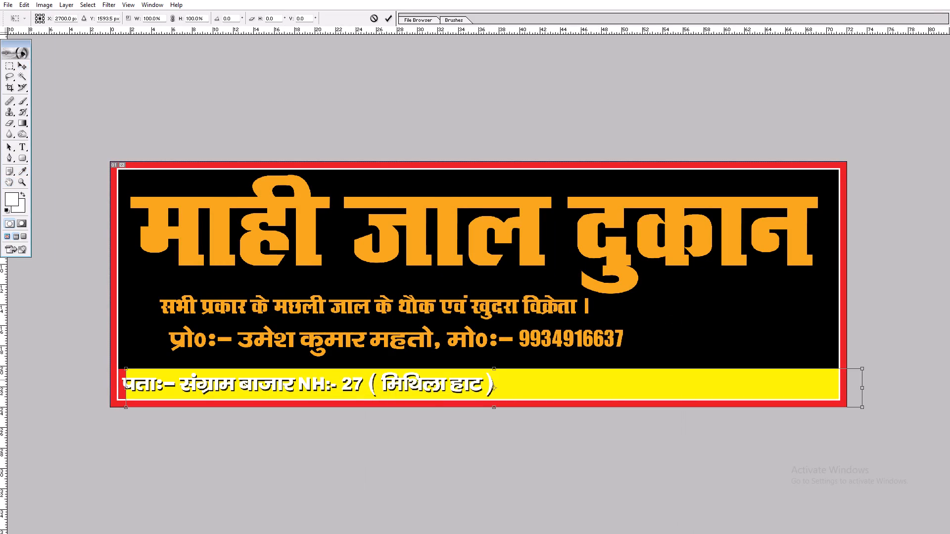
pyautogui.keyDown('shift'); pyautogui.moveTo(132, 380); pyautogui.dragTo(514, 382); pyautogui.keyUp('shift')
pyautogui.keyDown('ctrl'); pyautogui.keyDown('shift'); pyautogui.moveTo(510, 405); pyautogui.dragTo(479, 406); pyautogui.keyUp('shift'); pyautogui.keyUp('ctrl')
pyautogui.press('Return')
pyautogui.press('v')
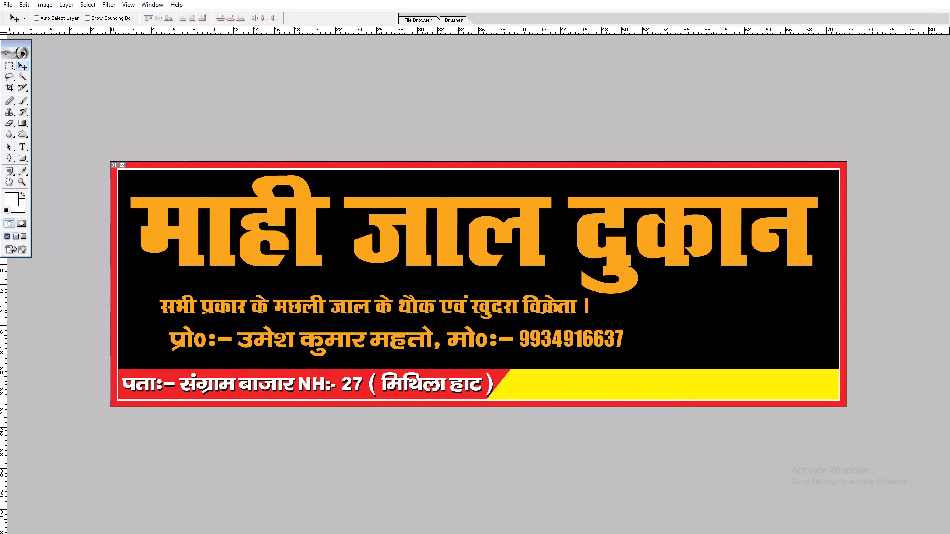
# Narrow the address line to 94.9% of its width to leave a gap before the yellow strip.
pyautogui.keyDown('ctrl'); pyautogui.click(452, 386); pyautogui.keyUp('ctrl')
pyautogui.hotkey('ctrl', 't')
pyautogui.keyDown('shift'); pyautogui.moveTo(491, 380); pyautogui.dragTo(473, 376); pyautogui.keyUp('shift')
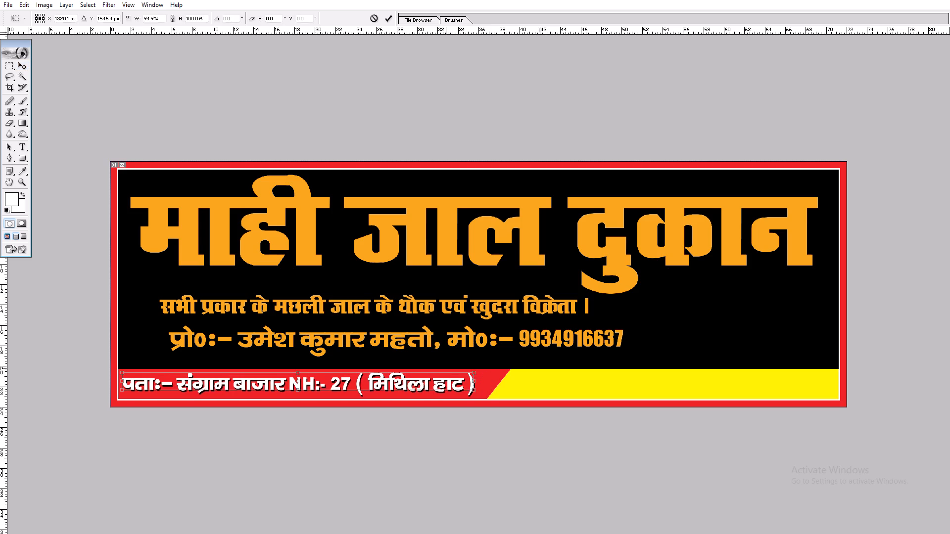
pyautogui.hotkey('shift', 'Return')
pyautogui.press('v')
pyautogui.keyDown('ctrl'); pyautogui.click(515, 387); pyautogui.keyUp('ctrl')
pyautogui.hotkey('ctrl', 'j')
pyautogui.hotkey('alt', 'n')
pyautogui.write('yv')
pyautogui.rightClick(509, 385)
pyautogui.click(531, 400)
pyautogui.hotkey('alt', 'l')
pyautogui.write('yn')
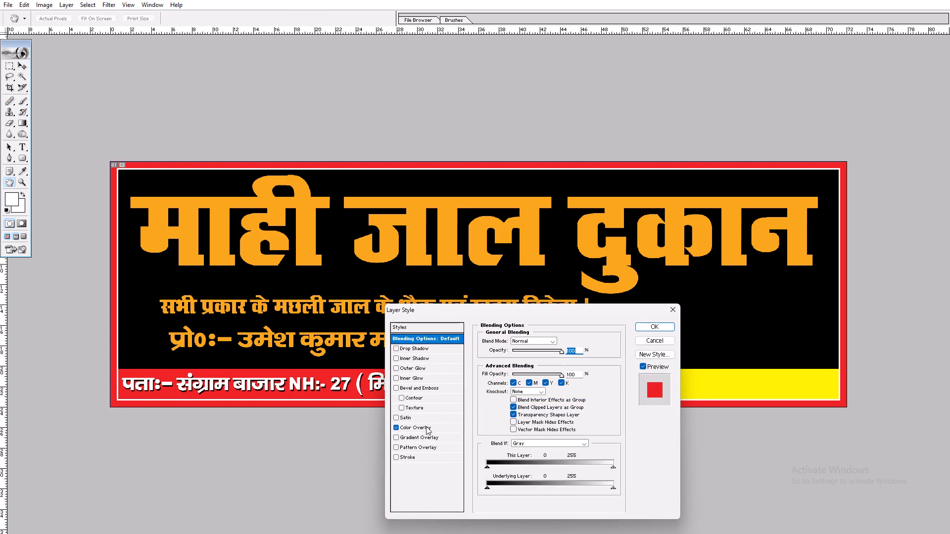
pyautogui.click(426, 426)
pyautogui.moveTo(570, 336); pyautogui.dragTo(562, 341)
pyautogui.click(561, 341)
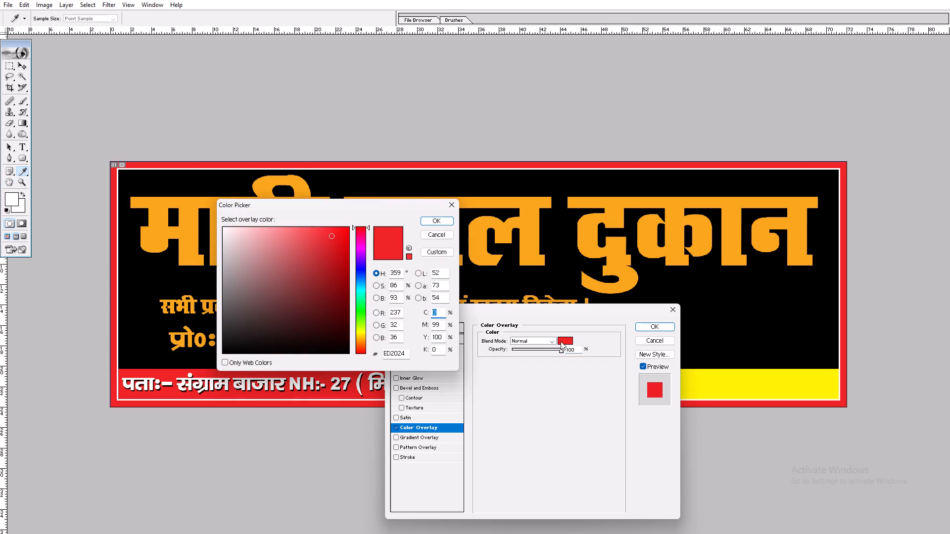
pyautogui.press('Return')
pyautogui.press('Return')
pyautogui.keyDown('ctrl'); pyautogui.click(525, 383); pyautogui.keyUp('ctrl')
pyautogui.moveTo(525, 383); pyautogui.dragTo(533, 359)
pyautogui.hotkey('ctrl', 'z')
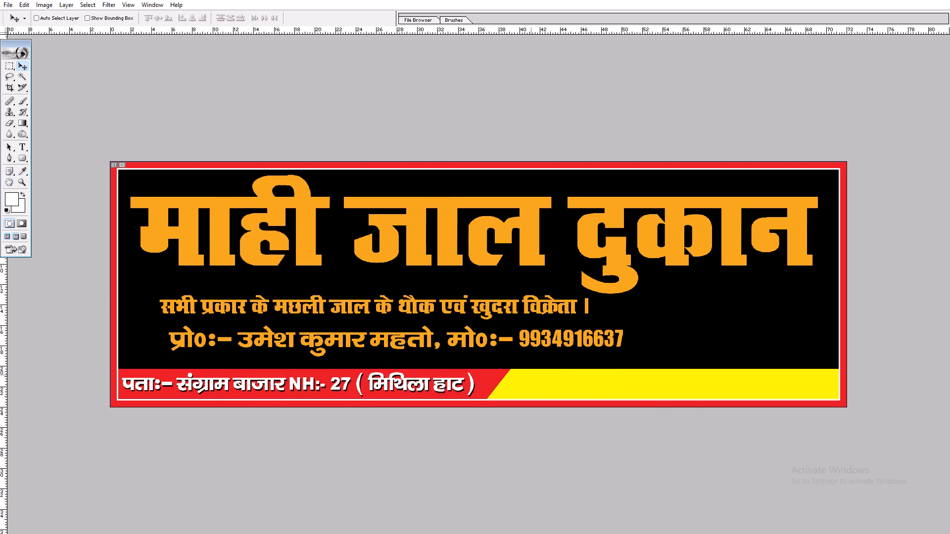
# Duplicate the yellow strip and recolor the copy orange by setting its overlay's magenta to 60%.
pyautogui.hotkey('ctrl', 'j')
pyautogui.hotkey('alt', 'l')
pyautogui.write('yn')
pyautogui.click(453, 427)
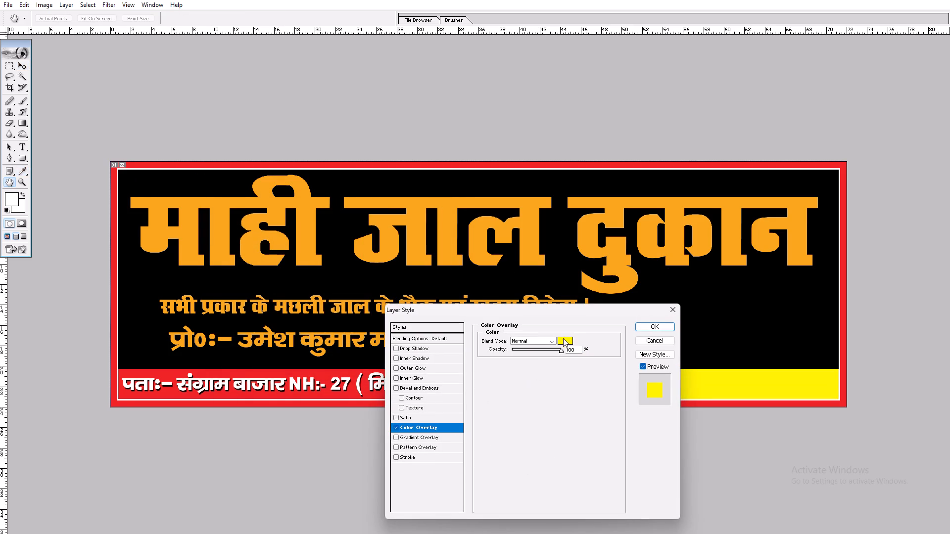
pyautogui.click(563, 339)
pyautogui.press('Tab')
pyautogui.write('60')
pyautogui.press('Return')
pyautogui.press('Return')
# Send the orange copy behind the yellow strip and shift it slightly left to form a thin slanted orange edge.
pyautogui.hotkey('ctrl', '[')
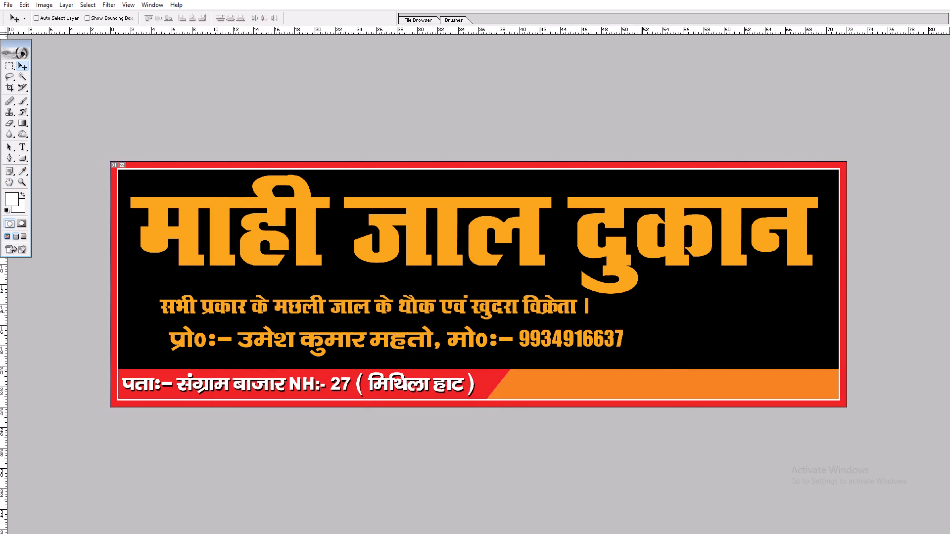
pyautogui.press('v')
pyautogui.keyDown('shift'); pyautogui.moveTo(570, 386); pyautogui.dragTo(566, 387); pyautogui.keyUp('shift')
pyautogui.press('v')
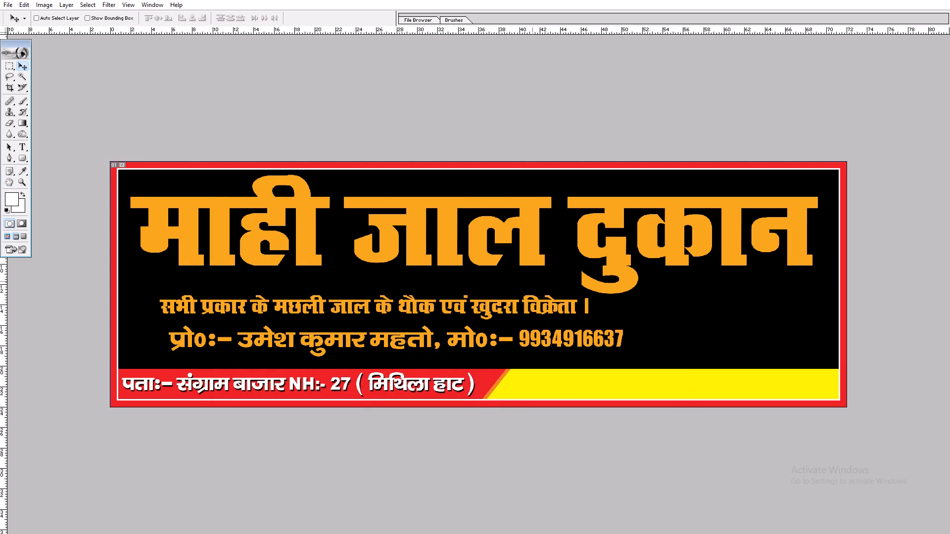
# Move the proprietor contact line onto the yellow strip and narrow it to about 30 inches wide to fit there.
pyautogui.keyDown('ctrl'); pyautogui.click(521, 336); pyautogui.keyUp('ctrl')
pyautogui.moveTo(517, 335); pyautogui.dragTo(653, 366)
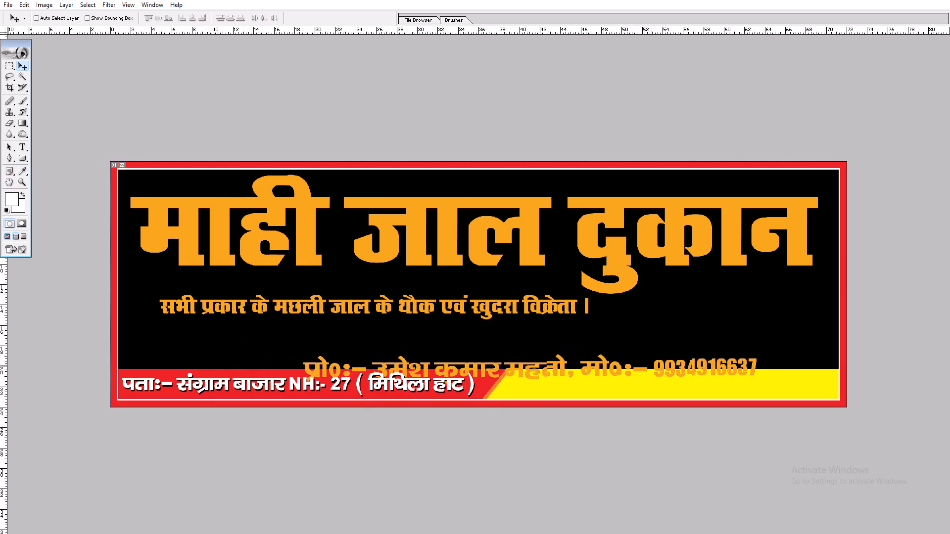
pyautogui.moveTo(653, 366); pyautogui.dragTo(716, 380)
pyautogui.hotkey('ctrl', 't')
pyautogui.keyDown('shift'); pyautogui.moveTo(372, 386); pyautogui.dragTo(505, 386); pyautogui.keyUp('shift')
pyautogui.keyDown('shift'); pyautogui.click(538, 366); pyautogui.keyUp('shift')
pyautogui.keyDown('shift'); pyautogui.moveTo(501, 374); pyautogui.dragTo(512, 376); pyautogui.keyUp('shift')
pyautogui.hotkey('shift', 'Return')
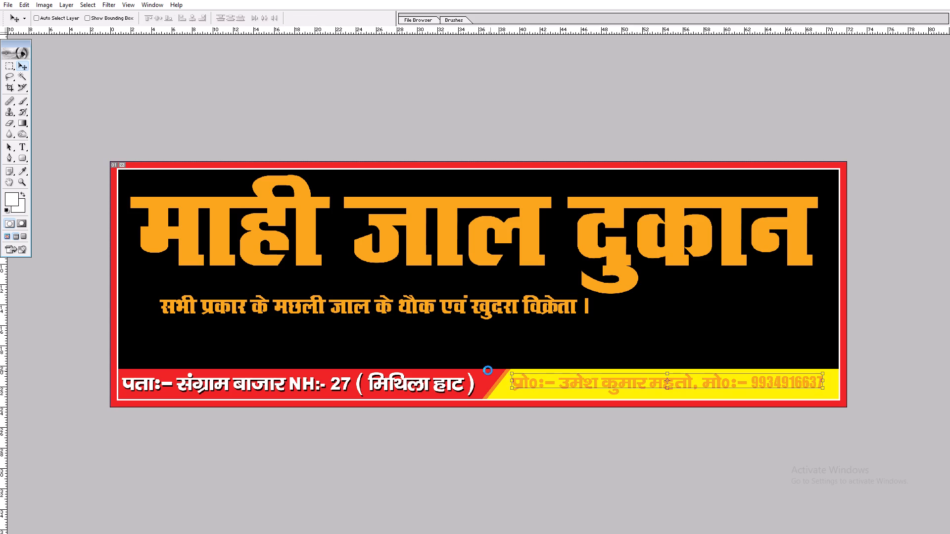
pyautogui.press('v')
# Enlarge the contact line slightly so it fills the yellow strip almost to its right end, about 31 inches wide.
pyautogui.click(513, 376)
pyautogui.hotkey('ctrl', 't')
pyautogui.keyDown('shift'); pyautogui.moveTo(824, 392); pyautogui.dragTo(833, 395); pyautogui.keyUp('shift')
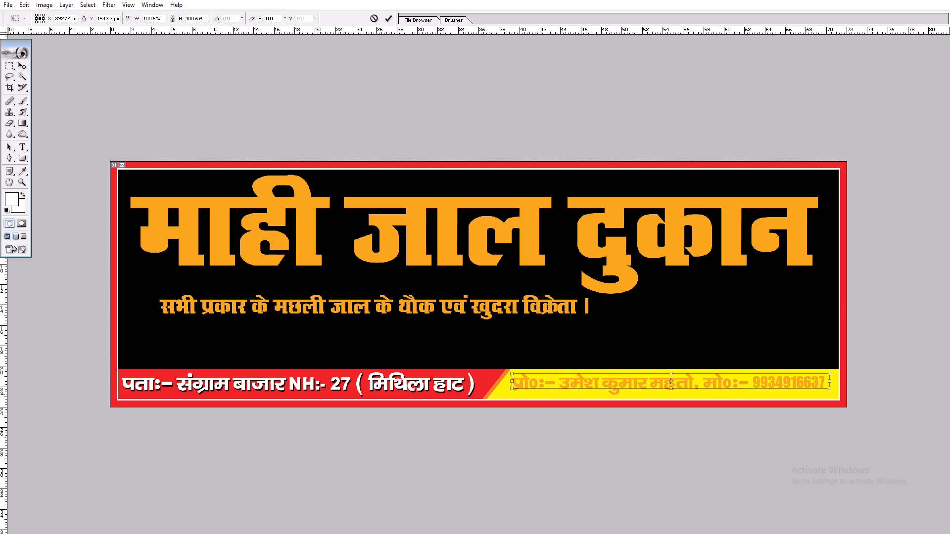
pyautogui.keyDown('shift'); pyautogui.moveTo(833, 395); pyautogui.dragTo(834, 395); pyautogui.keyUp('shift')
pyautogui.keyDown('shift'); pyautogui.click(827, 394); pyautogui.keyUp('shift')
pyautogui.keyDown('shift'); pyautogui.click(821, 393); pyautogui.keyUp('shift')
pyautogui.hotkey('shift', 'Return')
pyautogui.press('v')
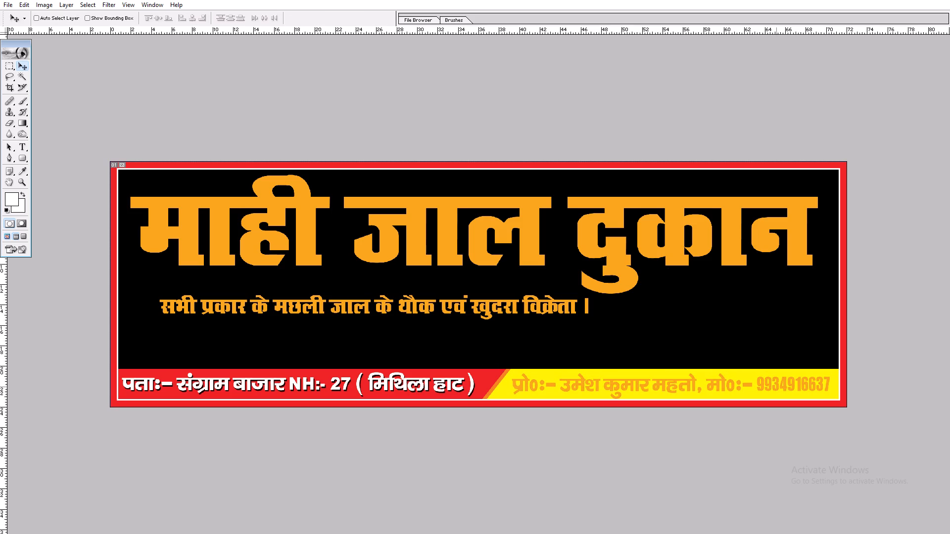
pyautogui.hotkey('ctrl', 't')
pyautogui.click(774, 387)
pyautogui.press('Return')
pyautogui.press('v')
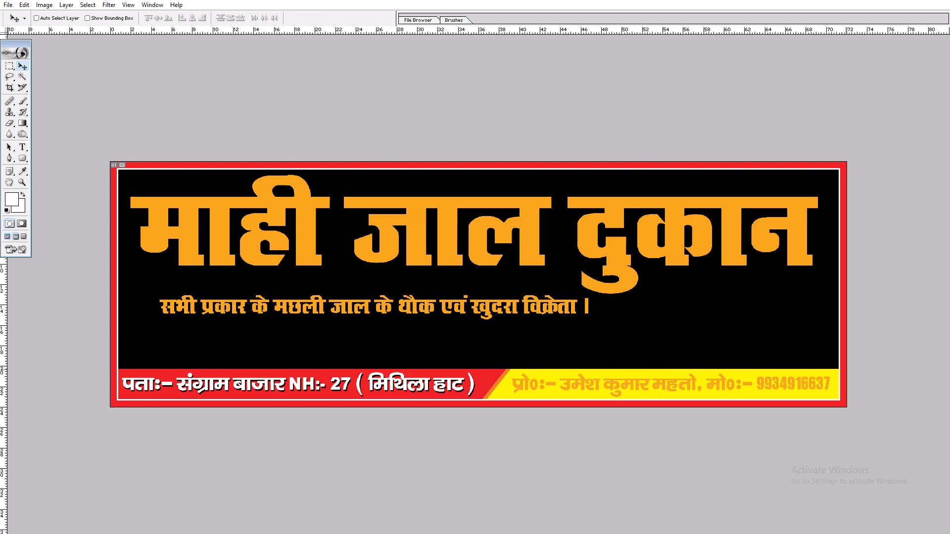
# Copy the red border's layer style and paste it onto the proprietor contact line on the yellow strip.
pyautogui.keyDown('ctrl'); pyautogui.click(846, 369); pyautogui.keyUp('ctrl')
pyautogui.hotkey('alt', 'l')
pyautogui.hotkey('alt', 'y')
pyautogui.hotkey('alt', 'c')
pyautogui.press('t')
pyautogui.click(767, 388)
pyautogui.press('Return')
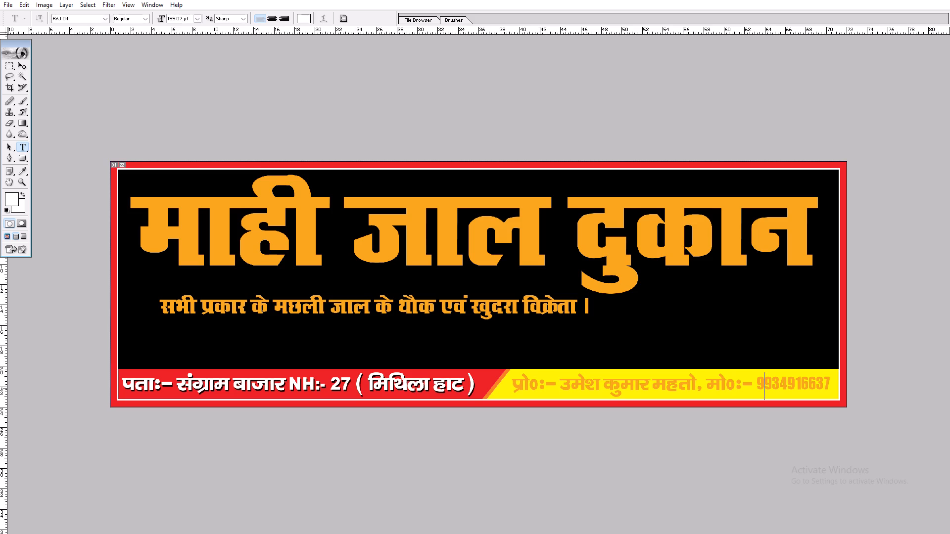
pyautogui.hotkey('alt', 'l')
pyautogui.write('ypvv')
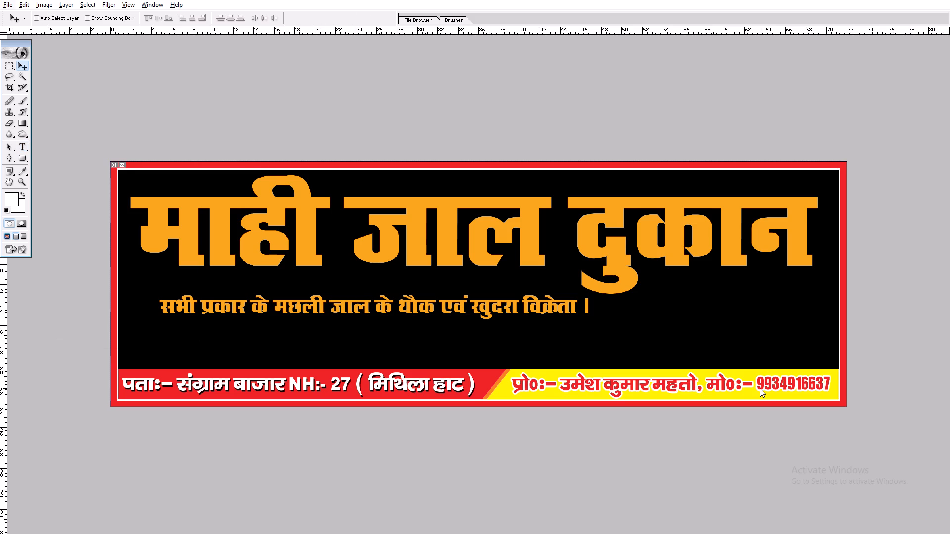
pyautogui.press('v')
pyautogui.click(760, 388)
pyautogui.hotkey('ctrl', 't')
pyautogui.keyDown('shift'); pyautogui.click(747, 391); pyautogui.keyUp('shift')
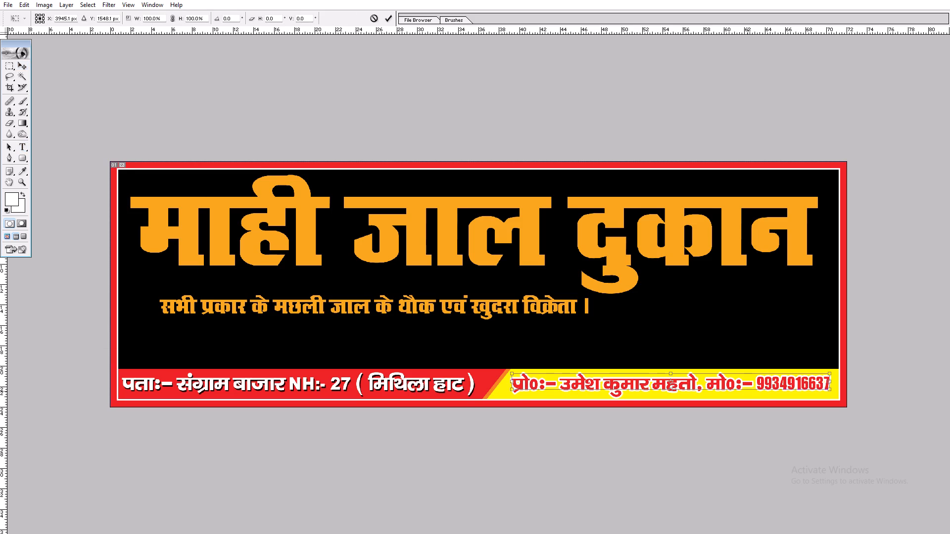
pyautogui.press('Return')
# Enlarge the tagline below the heading to about 57 inches wide.
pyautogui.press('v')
pyautogui.keyDown('ctrl'); pyautogui.click(585, 304); pyautogui.keyUp('ctrl')
pyautogui.hotkey('ctrl', 't')
pyautogui.keyDown('shift'); pyautogui.moveTo(590, 314); pyautogui.dragTo(646, 323); pyautogui.keyUp('shift')
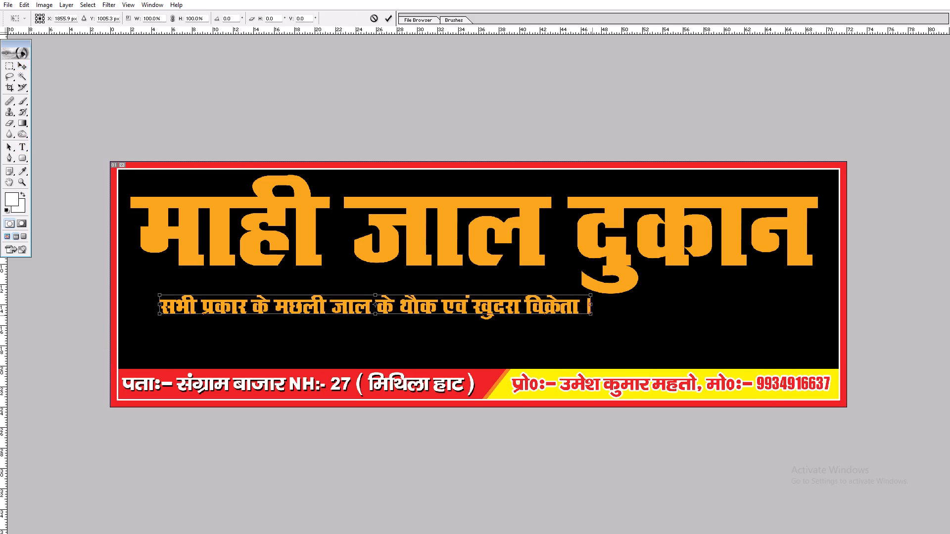
pyautogui.keyDown('shift'); pyautogui.moveTo(646, 323); pyautogui.dragTo(746, 324); pyautogui.keyUp('shift')
pyautogui.hotkey('shift', 'Return')
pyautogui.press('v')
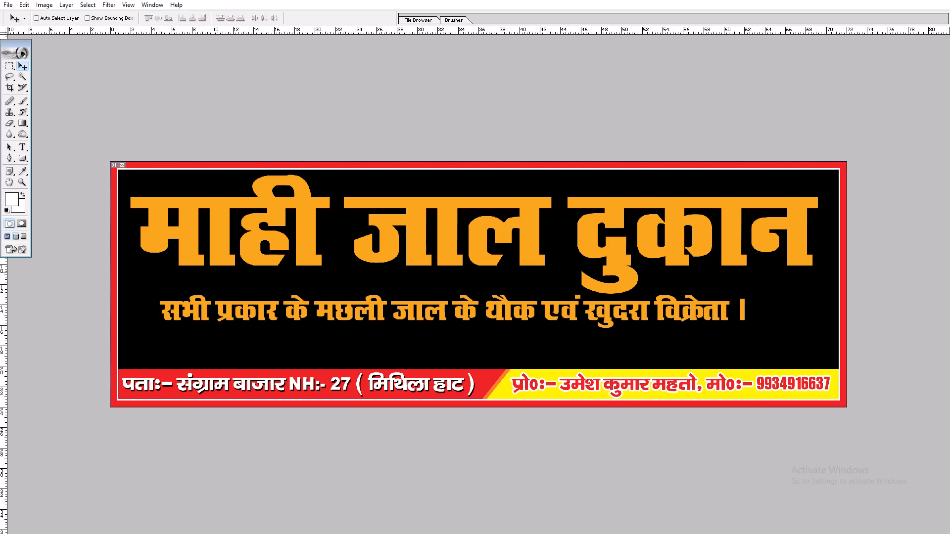
# Center the heading horizontally on the banner canvas, and clear the selection.
pyautogui.keyDown('ctrl'); pyautogui.click(621, 271); pyautogui.keyUp('ctrl')
pyautogui.hotkey('ctrl', 't')
pyautogui.press('Return')
pyautogui.hotkey('ctrl', 'a')
pyautogui.hotkey('alt', 'l')
pyautogui.hotkey('alt', 'i')
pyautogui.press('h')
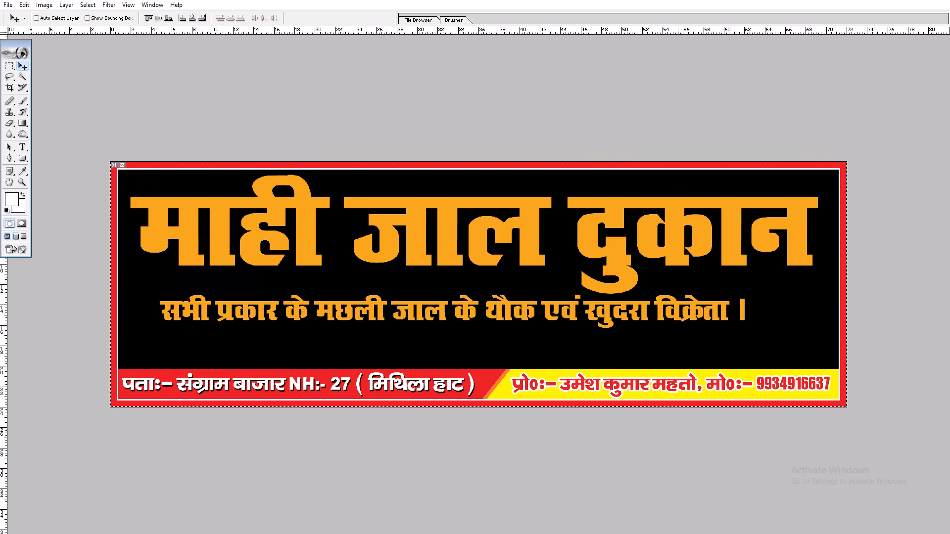
pyautogui.hotkey('ctrl', 'd')
# Add an outside stroke to the heading, black in color and 10 px in size.
pyautogui.hotkey('alt', 'l')
pyautogui.hotkey('alt', 'y')
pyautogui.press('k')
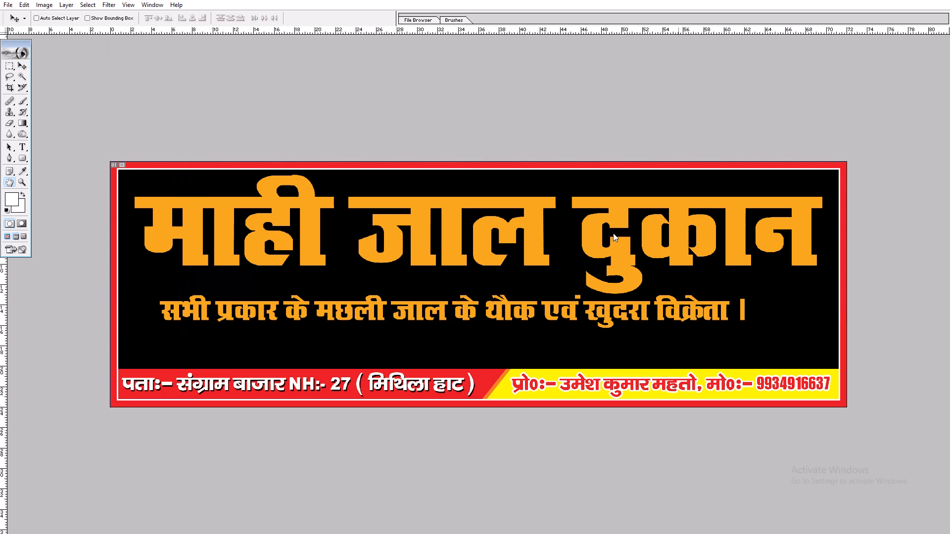
pyautogui.scroll(5, 543, 400)
pyautogui.click(502, 400)
pyautogui.moveTo(299, 349); pyautogui.dragTo(468, 402)
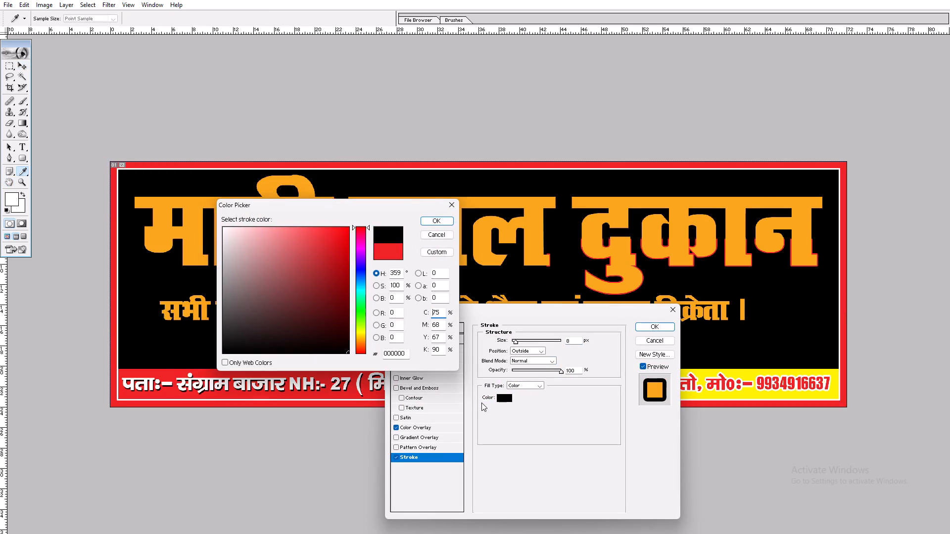
pyautogui.press('Return')
pyautogui.scroll(2, 531, 441)
# Add an Inner Bevel to the heading with Chisel Hard technique, 24 px size and 46% shadow opacity.
pyautogui.click(429, 389)
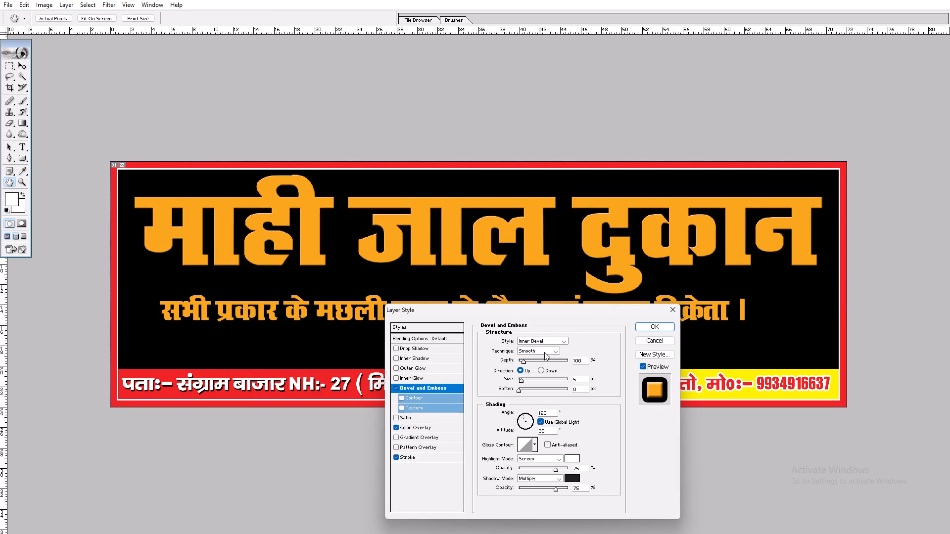
pyautogui.click(542, 351)
pyautogui.click(537, 363)
pyautogui.click(524, 377)
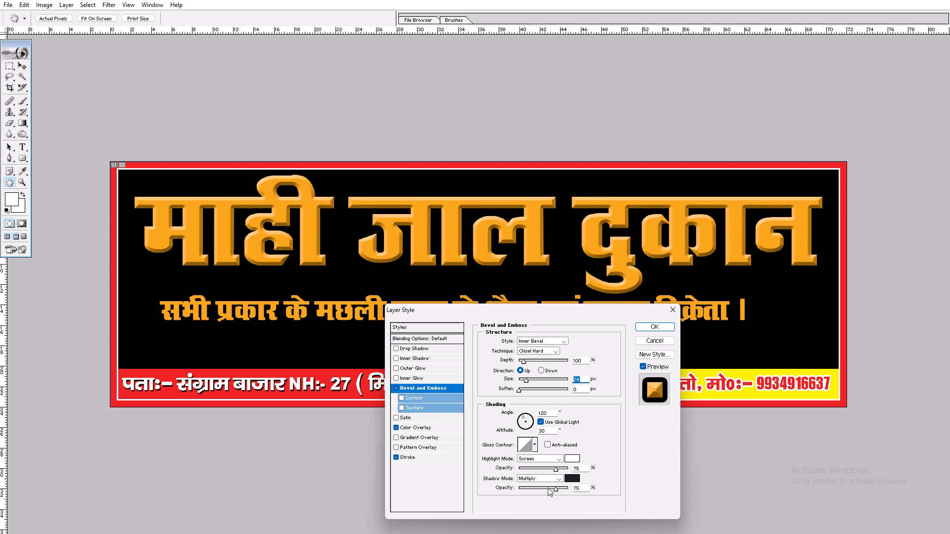
pyautogui.moveTo(548, 488); pyautogui.dragTo(532, 491)
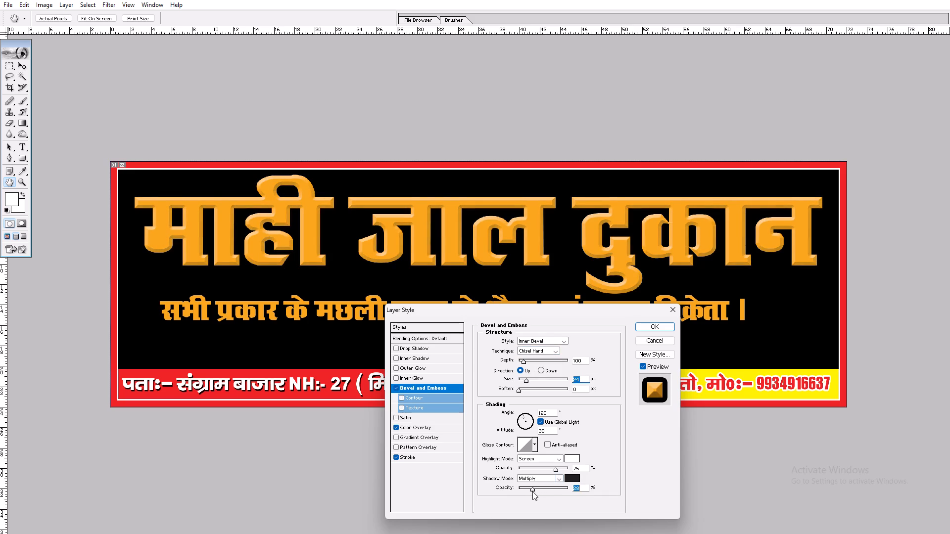
pyautogui.moveTo(532, 491); pyautogui.dragTo(541, 492)
# Enable the heading bevel's contour with the S-shaped curve and a 100% range.
pyautogui.click(431, 394)
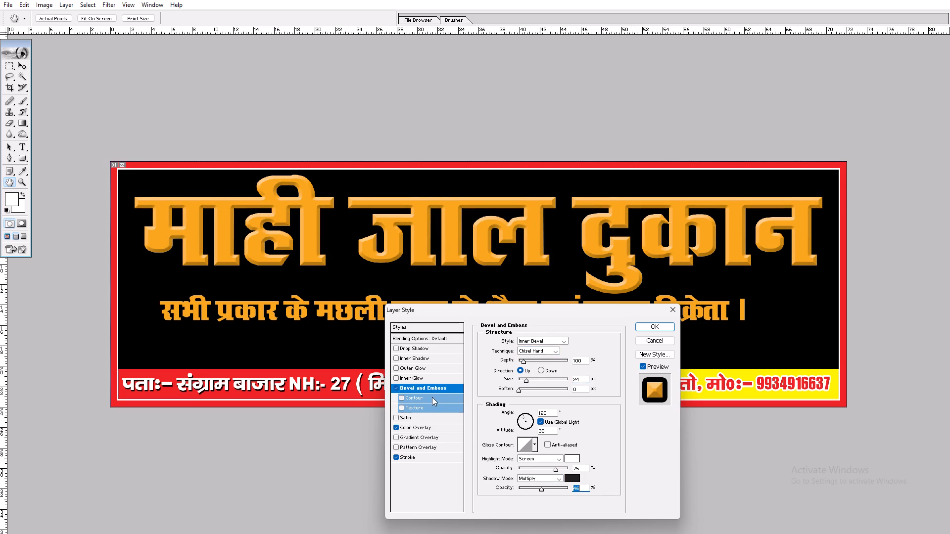
pyautogui.click(432, 397)
pyautogui.moveTo(543, 358); pyautogui.dragTo(618, 356)
pyautogui.click(524, 347)
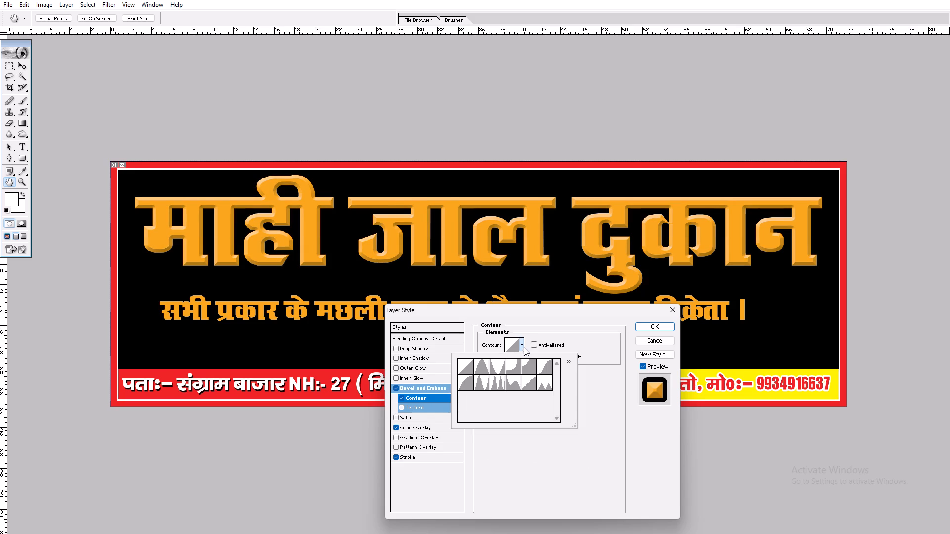
pyautogui.click(546, 366)
pyautogui.click(433, 383)
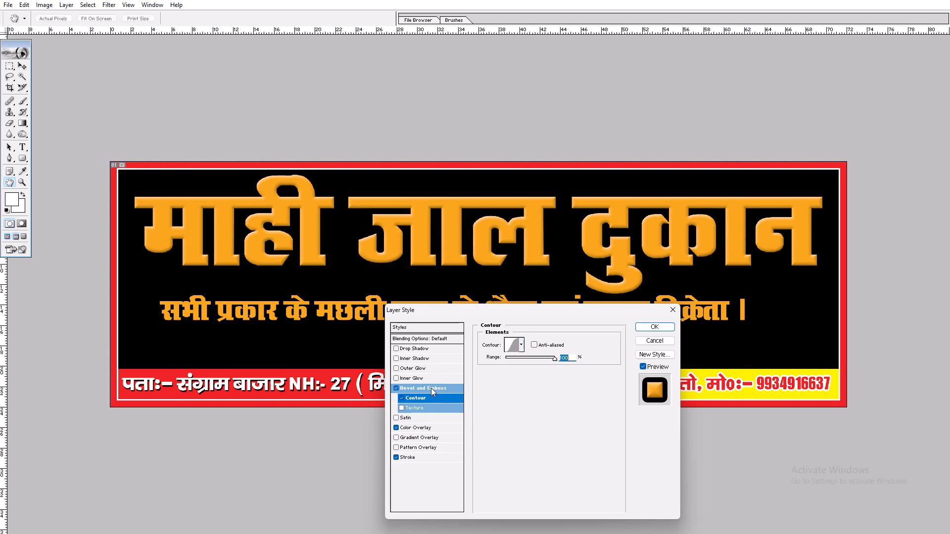
# Set the bevel's highlight color to red with 100% magenta and 100% yellow.
pyautogui.click(430, 388)
pyautogui.click(573, 459)
pyautogui.press('Tab')
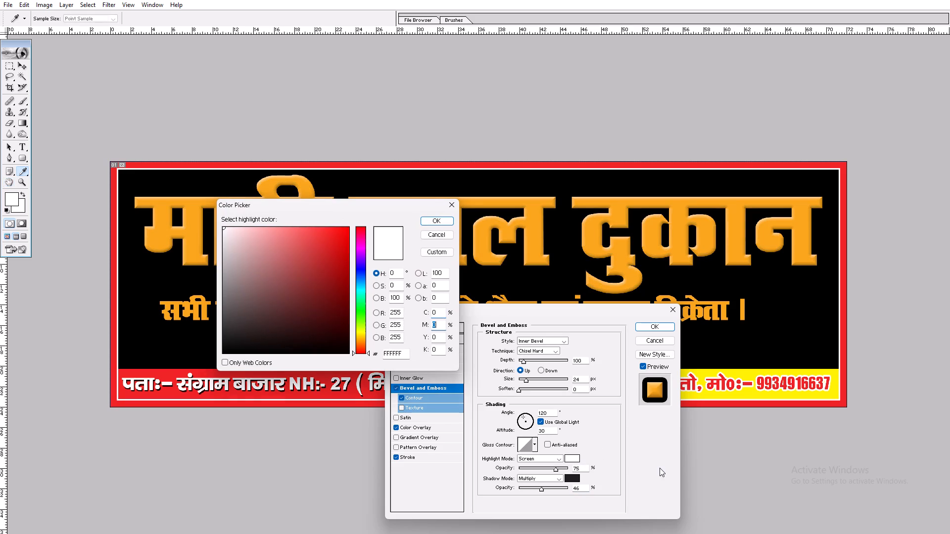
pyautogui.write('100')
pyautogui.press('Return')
pyautogui.click(562, 449)
pyautogui.click(568, 462)
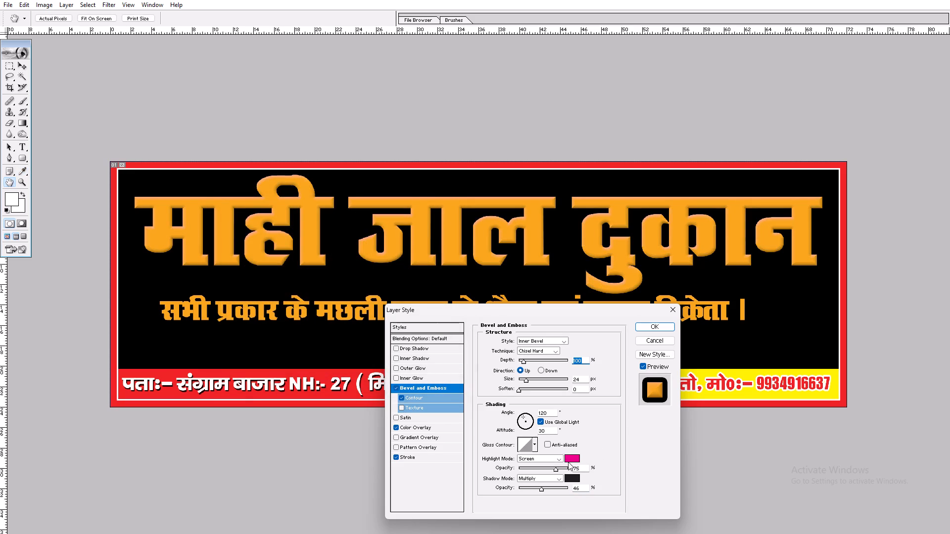
pyautogui.press('Tab')
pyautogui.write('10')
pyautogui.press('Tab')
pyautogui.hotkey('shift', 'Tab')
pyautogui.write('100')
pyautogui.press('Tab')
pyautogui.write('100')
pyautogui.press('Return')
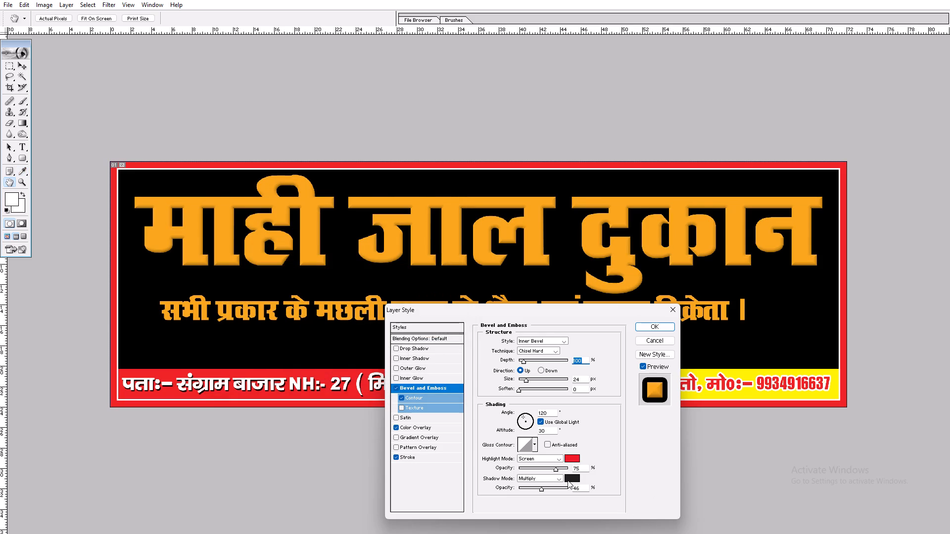
# Set the bevel's shadow color to red with 100% magenta, 100% yellow and 0% black.
pyautogui.click(568, 480)
pyautogui.press('Tab')
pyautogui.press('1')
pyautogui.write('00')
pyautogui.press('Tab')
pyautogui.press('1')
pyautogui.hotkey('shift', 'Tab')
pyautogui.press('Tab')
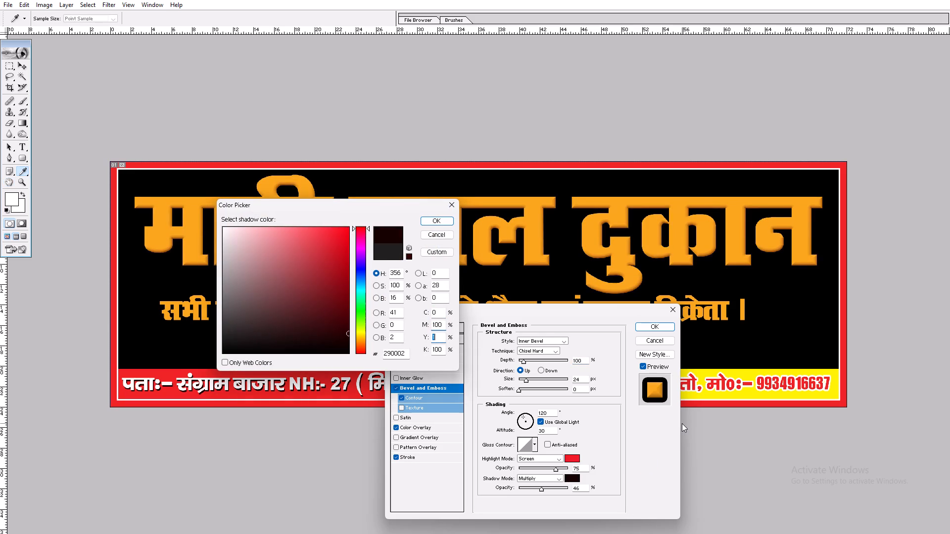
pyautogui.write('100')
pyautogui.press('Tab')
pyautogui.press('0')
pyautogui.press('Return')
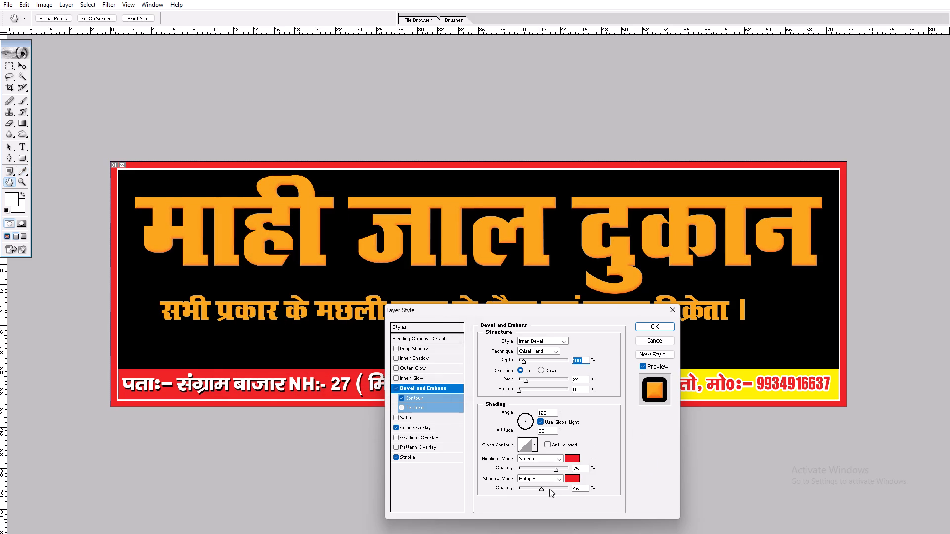
# Lower the bevel's highlight opacity to about 43%, reduce its shadow opacity, and apply the heading's style.
pyautogui.moveTo(549, 471); pyautogui.dragTo(540, 473)
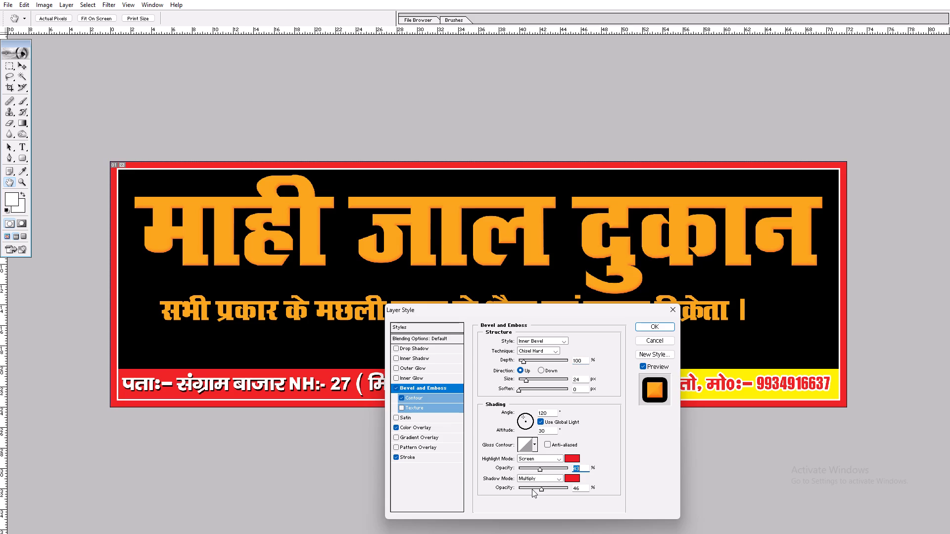
pyautogui.click(532, 489)
pyautogui.press('Return')
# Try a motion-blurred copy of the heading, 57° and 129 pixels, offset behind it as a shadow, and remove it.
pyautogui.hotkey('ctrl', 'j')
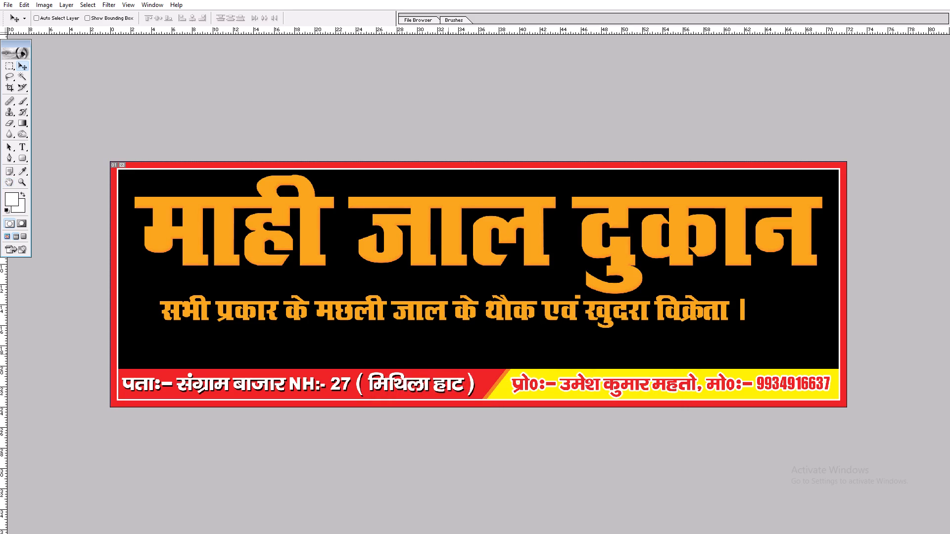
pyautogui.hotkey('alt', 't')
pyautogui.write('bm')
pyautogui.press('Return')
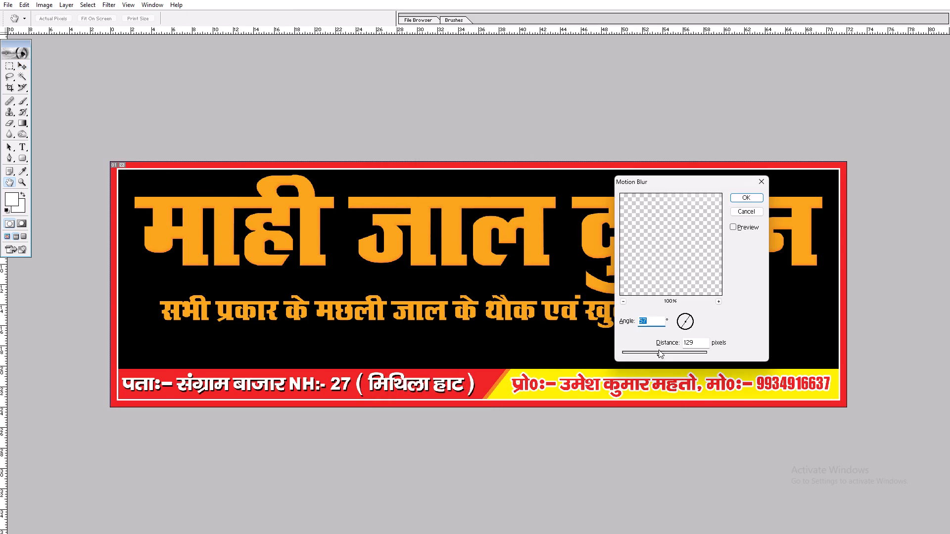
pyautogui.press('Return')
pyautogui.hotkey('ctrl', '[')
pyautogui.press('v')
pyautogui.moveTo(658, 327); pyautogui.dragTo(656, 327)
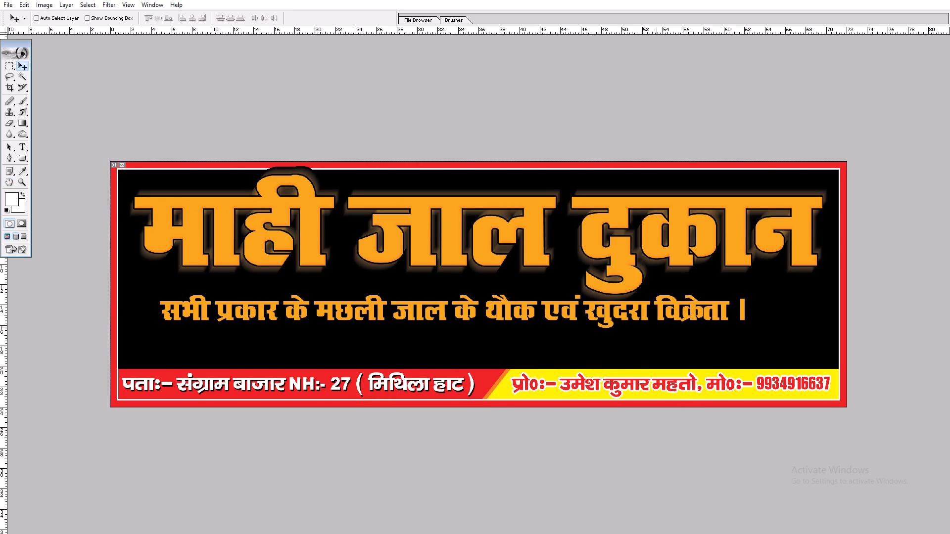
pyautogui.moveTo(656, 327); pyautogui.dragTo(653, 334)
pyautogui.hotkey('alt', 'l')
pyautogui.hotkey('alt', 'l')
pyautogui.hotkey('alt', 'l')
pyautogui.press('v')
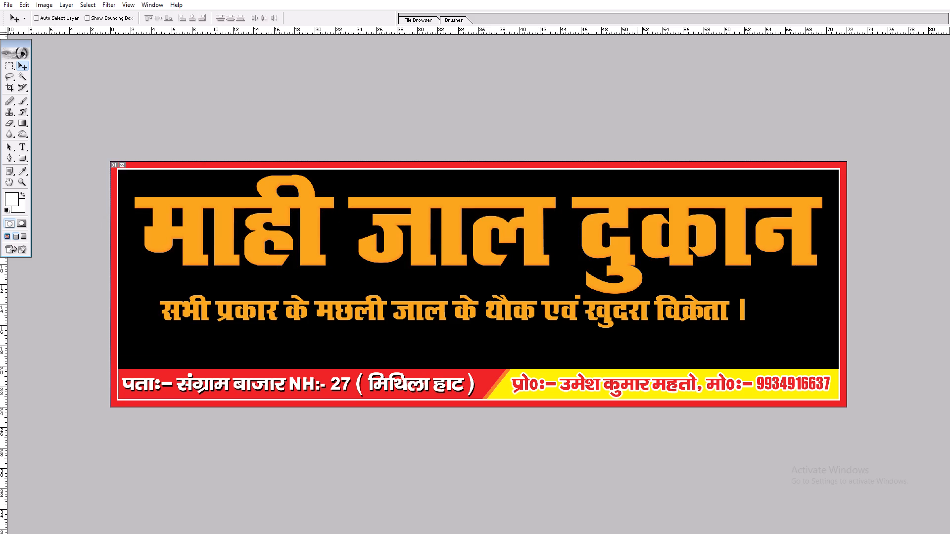
# Duplicate the heading and apply Motion Blur at 57° to the copy with a distance shorter than 73 pixels.
pyautogui.rightClick(626, 247)
pyautogui.click(638, 252)
pyautogui.hotkey('ctrl', 'j')
pyautogui.hotkey('alt', 't')
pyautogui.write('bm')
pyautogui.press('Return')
pyautogui.moveTo(653, 353); pyautogui.dragTo(650, 353)
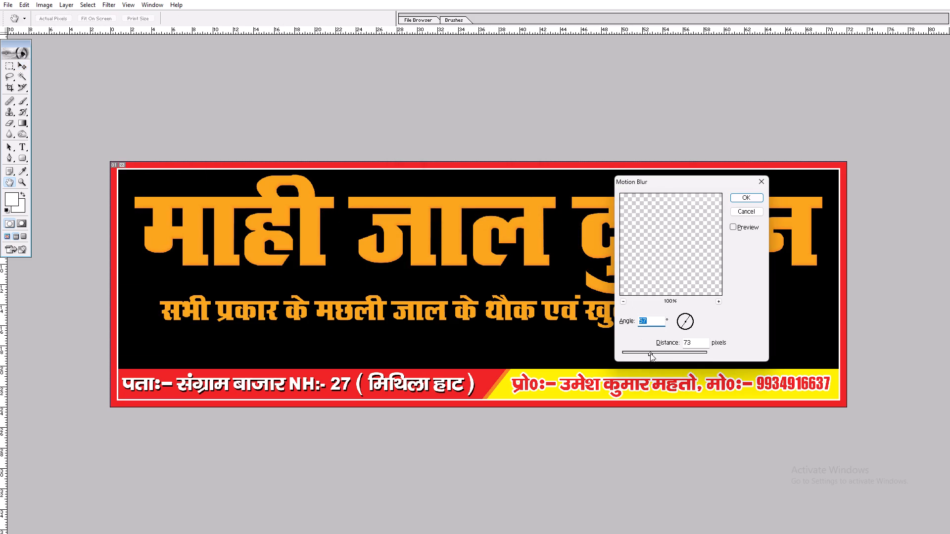
pyautogui.moveTo(650, 353); pyautogui.dragTo(643, 354)
pyautogui.press('Return')
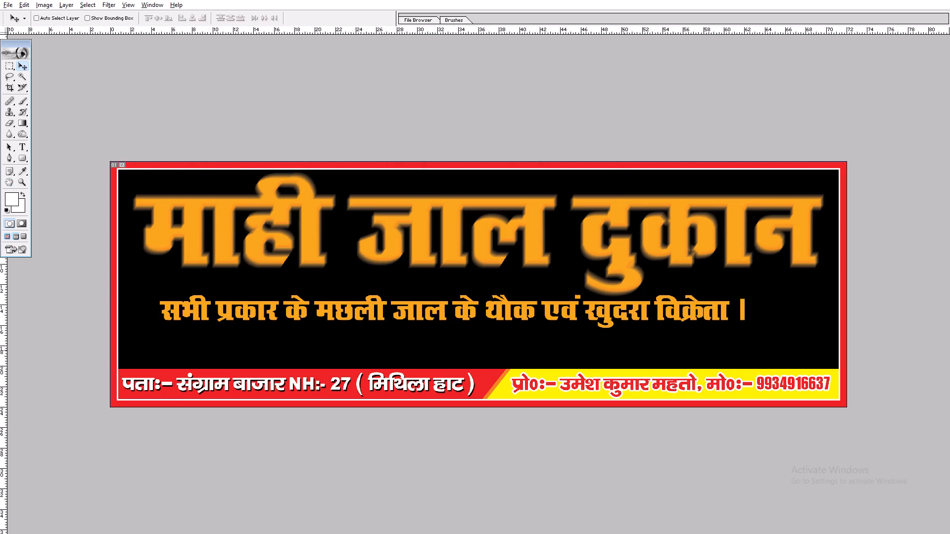
# Change the blurred heading copy's color overlay to black.
pyautogui.hotkey('alt', 'l')
pyautogui.hotkey('alt', 'y')
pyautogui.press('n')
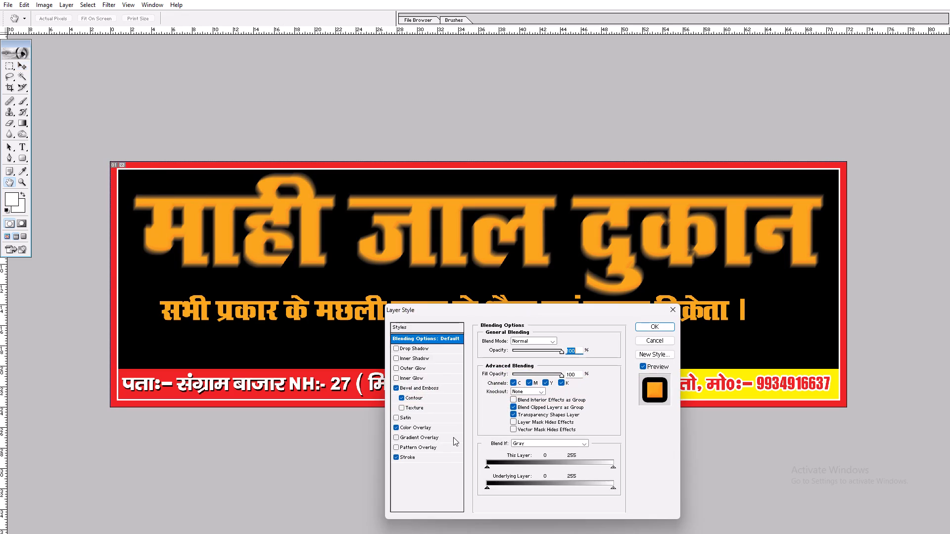
pyautogui.click(428, 430)
pyautogui.click(570, 339)
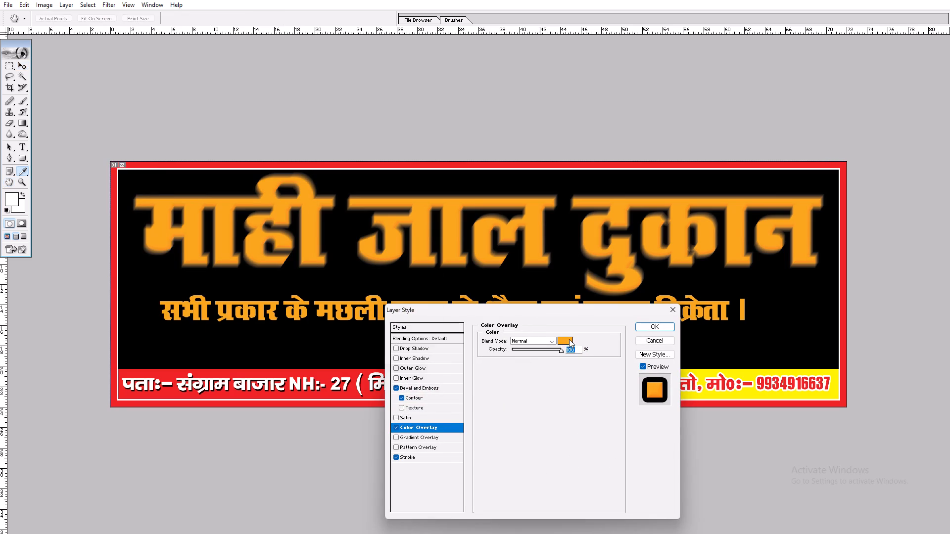
pyautogui.moveTo(327, 321); pyautogui.dragTo(460, 438)
pyautogui.press('Return')
# Change the blurred heading copy's stroke color to bright red, keeping its 10 px size.
pyautogui.click(422, 460)
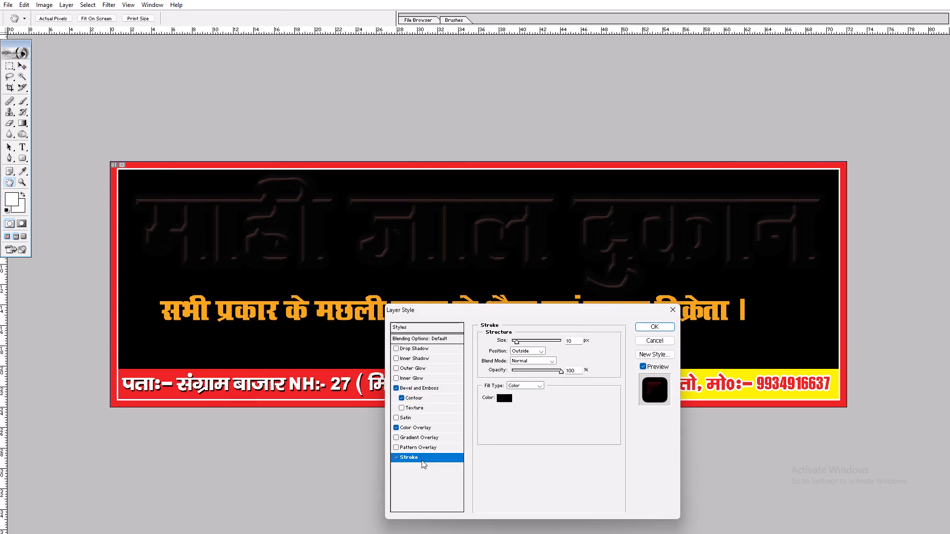
pyautogui.click(504, 397)
pyautogui.moveTo(357, 226); pyautogui.dragTo(361, 183)
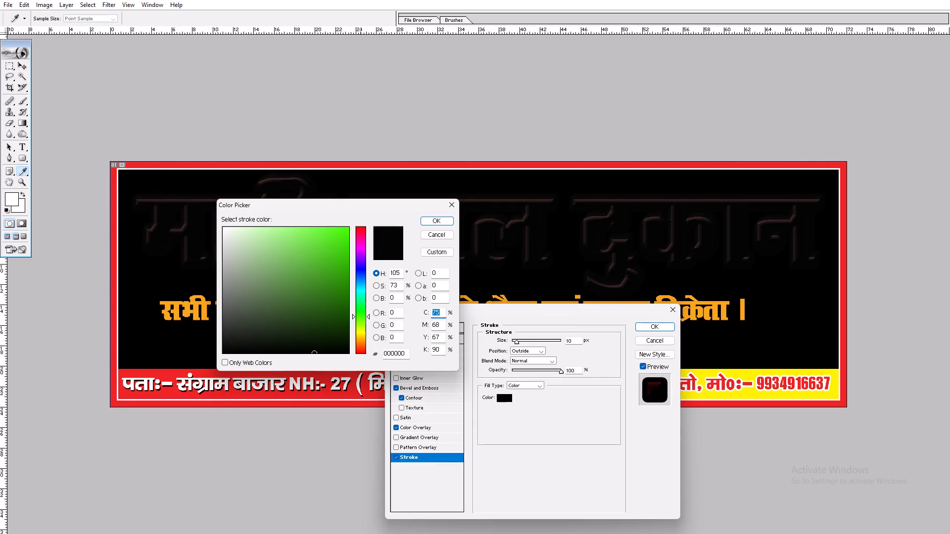
pyautogui.moveTo(363, 234); pyautogui.dragTo(364, 210)
pyautogui.moveTo(332, 240); pyautogui.dragTo(371, 179)
pyautogui.press('Return')
pyautogui.press('Return')
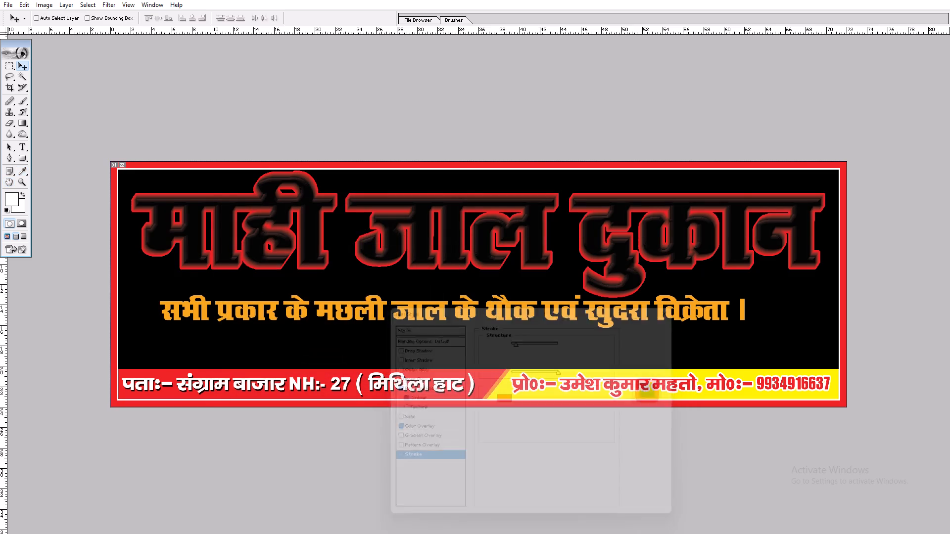
# Send the red-outlined copy behind the heading and offset it slightly down and left as a 3D shadow.
pyautogui.hotkey('ctrl', '[')
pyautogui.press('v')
pyautogui.moveTo(395, 241); pyautogui.dragTo(392, 244)
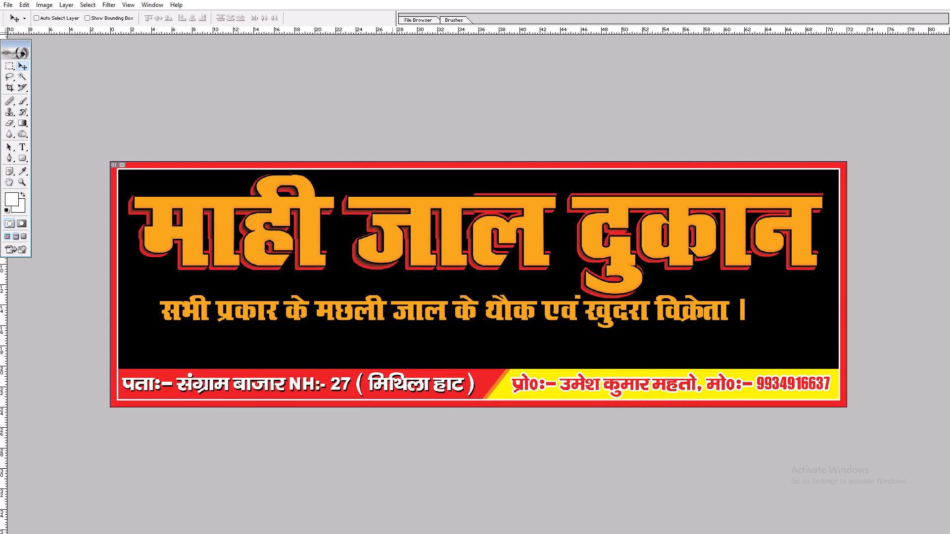
pyautogui.moveTo(392, 244); pyautogui.dragTo(392, 246)
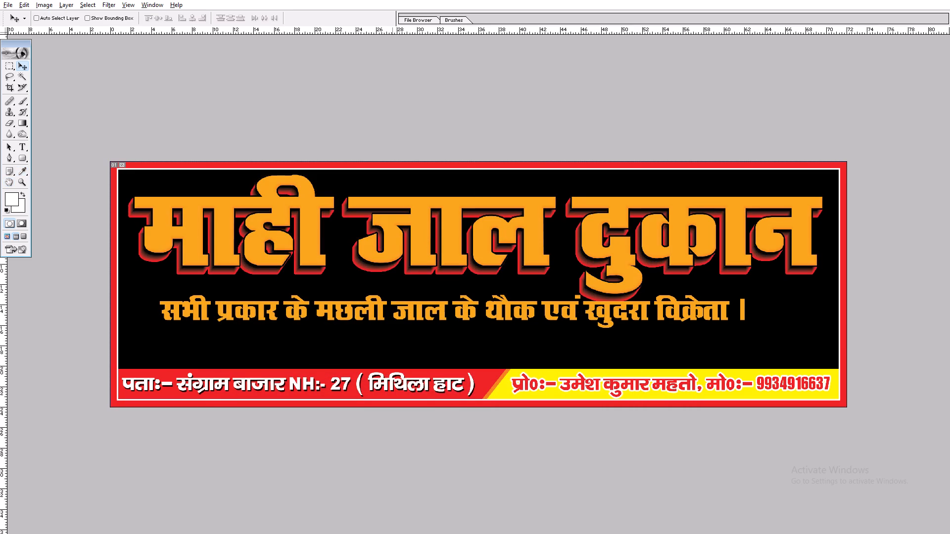
# Link the heading with its red-outlined shadow copy and reduce their height slightly together.
pyautogui.hotkey('alt', 'l')
pyautogui.hotkey('alt', 'y')
pyautogui.hotkey('alt', 'b')
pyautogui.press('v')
pyautogui.keyDown('ctrl'); pyautogui.keyDown('shift'); pyautogui.rightClick(392, 246); pyautogui.keyUp('shift'); pyautogui.keyUp('ctrl')
pyautogui.keyDown('ctrl'); pyautogui.keyDown('shift'); pyautogui.click(396, 250); pyautogui.keyUp('shift'); pyautogui.keyUp('ctrl')
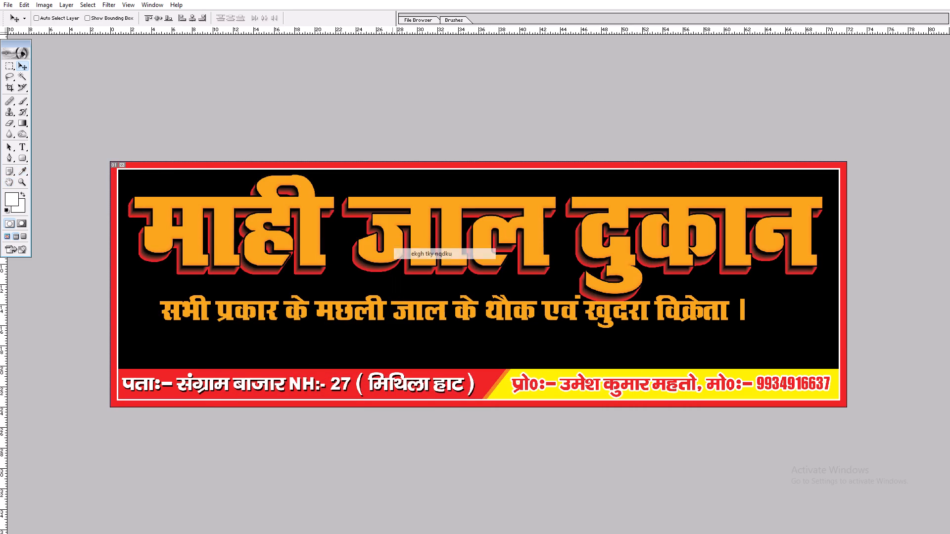
pyautogui.hotkey('ctrl', 't')
pyautogui.keyDown('shift'); pyautogui.moveTo(776, 298); pyautogui.dragTo(787, 295); pyautogui.keyUp('shift')
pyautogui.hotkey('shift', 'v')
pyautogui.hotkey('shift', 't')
pyautogui.hotkey('shift', 'Return')
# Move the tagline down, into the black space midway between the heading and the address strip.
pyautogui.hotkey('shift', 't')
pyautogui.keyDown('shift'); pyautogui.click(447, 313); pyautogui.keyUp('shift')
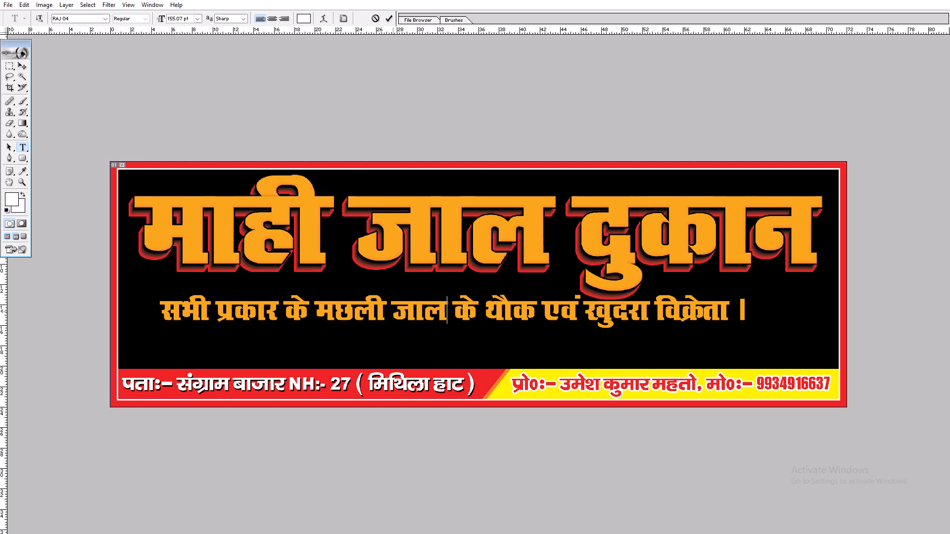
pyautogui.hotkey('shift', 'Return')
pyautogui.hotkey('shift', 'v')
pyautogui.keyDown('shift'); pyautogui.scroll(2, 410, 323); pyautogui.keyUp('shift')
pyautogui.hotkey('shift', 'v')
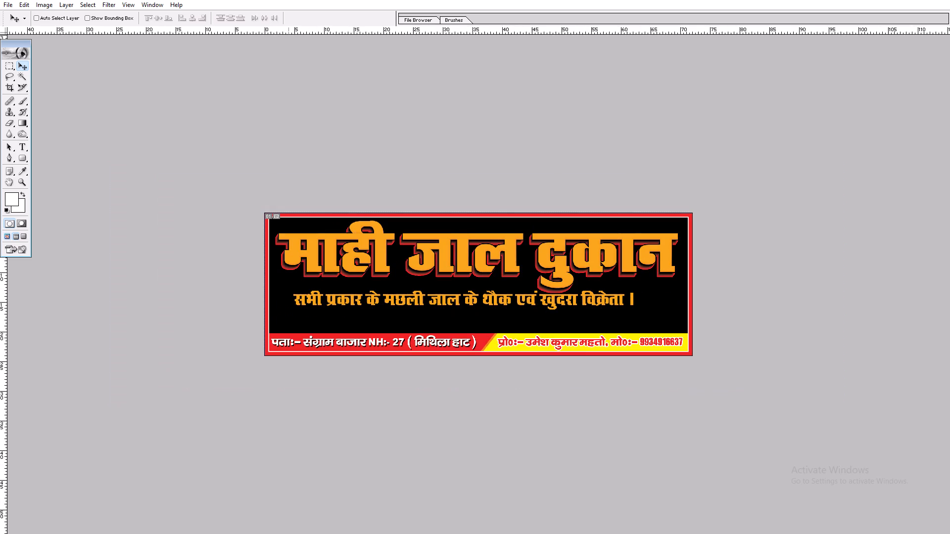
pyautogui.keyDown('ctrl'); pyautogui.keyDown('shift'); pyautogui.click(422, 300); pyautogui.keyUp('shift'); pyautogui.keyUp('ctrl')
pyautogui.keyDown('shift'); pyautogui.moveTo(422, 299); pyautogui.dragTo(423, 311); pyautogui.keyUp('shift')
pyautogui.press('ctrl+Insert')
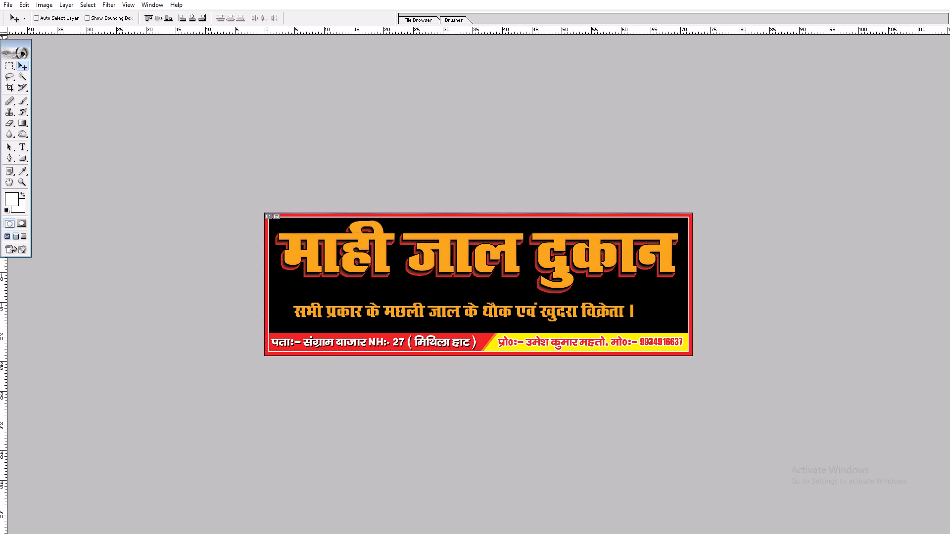
# Reposition the tagline so it sits centred directly beneath the heading, close under its letters.
pyautogui.keyDown('shift'); pyautogui.scroll(-6, 510, 343); pyautogui.keyUp('shift')
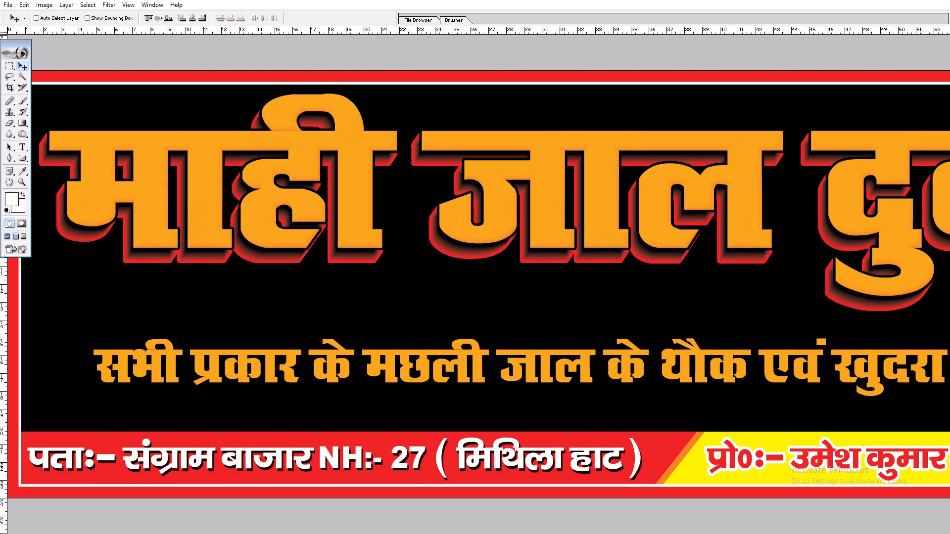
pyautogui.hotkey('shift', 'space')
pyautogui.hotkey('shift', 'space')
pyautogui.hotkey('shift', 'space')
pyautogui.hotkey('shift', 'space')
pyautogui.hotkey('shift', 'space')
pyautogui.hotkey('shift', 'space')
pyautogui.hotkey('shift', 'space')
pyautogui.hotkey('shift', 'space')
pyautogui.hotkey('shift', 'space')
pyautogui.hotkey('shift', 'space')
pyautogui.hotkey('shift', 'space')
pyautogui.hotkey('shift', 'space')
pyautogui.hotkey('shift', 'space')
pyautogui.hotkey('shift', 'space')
pyautogui.keyDown('shift'); pyautogui.rightClick(491, 340); pyautogui.keyUp('shift')
pyautogui.keyDown('shift'); pyautogui.click(503, 344); pyautogui.keyUp('shift')
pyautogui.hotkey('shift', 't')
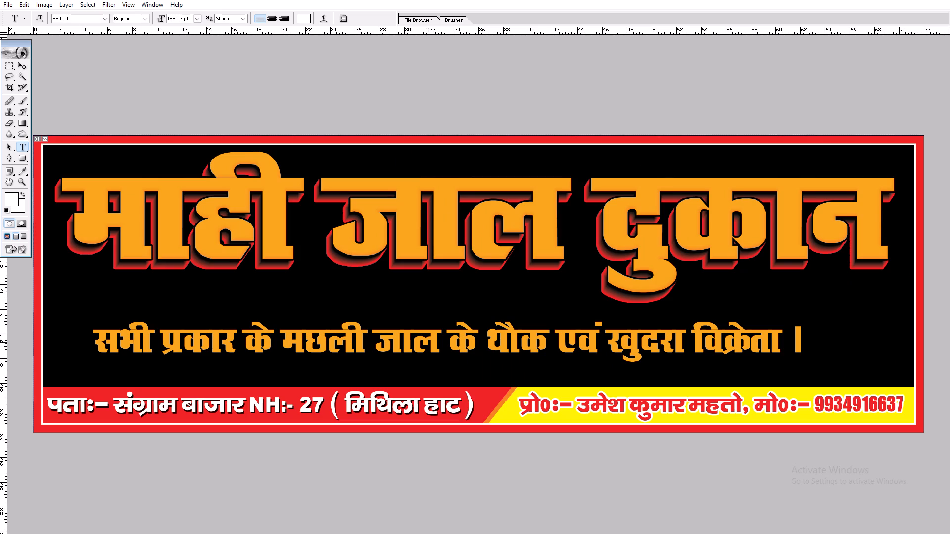
pyautogui.keyDown('shift'); pyautogui.click(410, 338); pyautogui.keyUp('shift')
pyautogui.hotkey('shift', 'Return')
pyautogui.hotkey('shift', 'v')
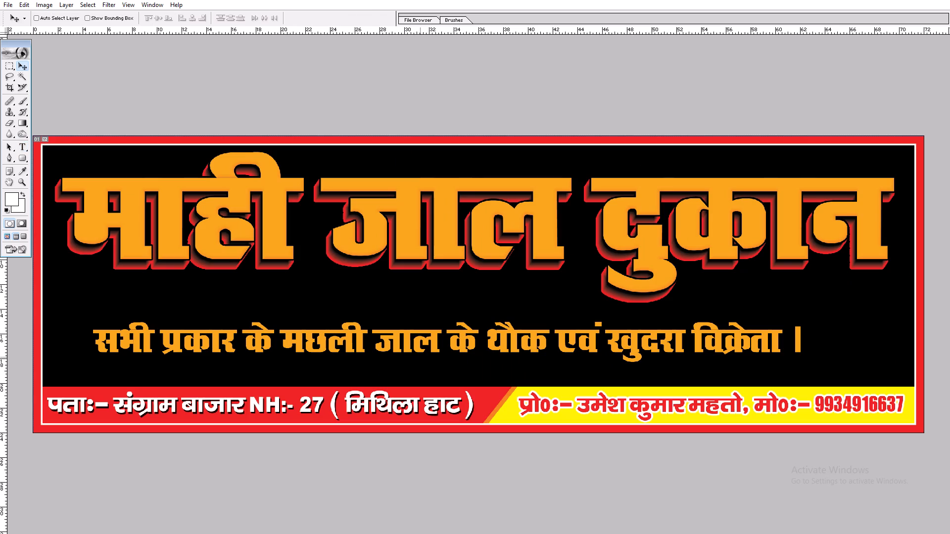
pyautogui.keyDown('shift'); pyautogui.rightClick(416, 348); pyautogui.keyUp('shift')
pyautogui.keyDown('shift'); pyautogui.click(428, 352); pyautogui.keyUp('shift')
pyautogui.keyDown('shift'); pyautogui.moveTo(429, 354); pyautogui.dragTo(548, 358); pyautogui.keyUp('shift')
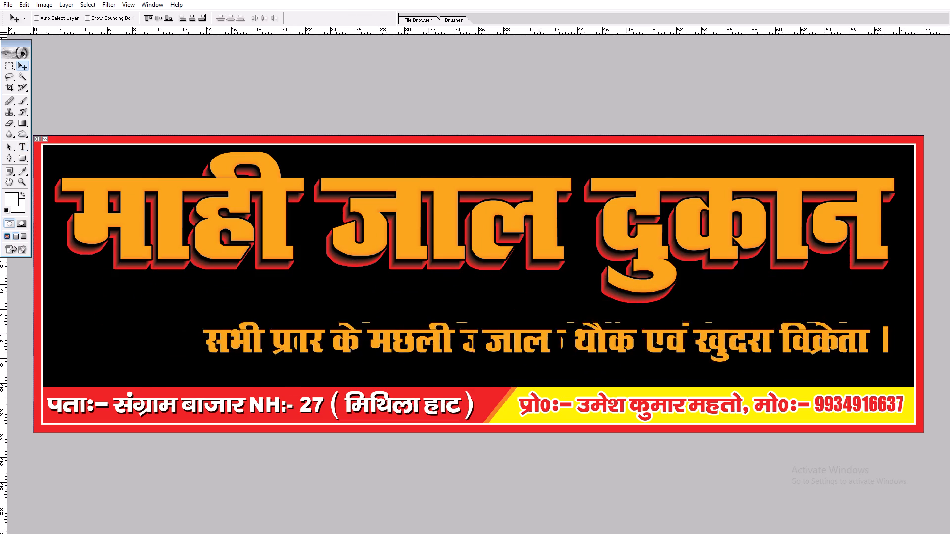
pyautogui.keyDown('shift'); pyautogui.moveTo(548, 358); pyautogui.dragTo(480, 317); pyautogui.keyUp('shift')
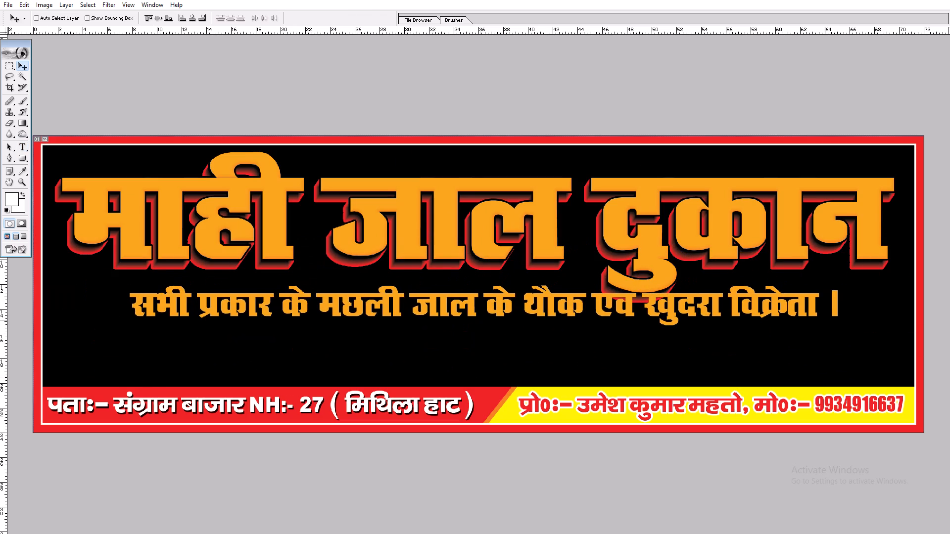
# Save the banner in the 04.11.2026 folder as a TIFF named "Mahi Jal 6x2 = 1 pc dd", accepting the TIFF options.
pyautogui.hotkey('ctrl', 'shift', 's')
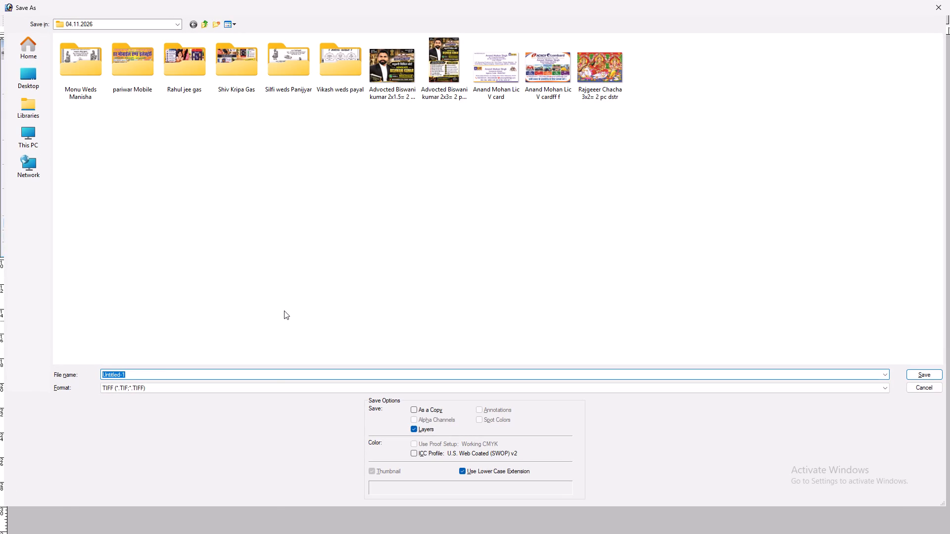
pyautogui.click(943, 0)
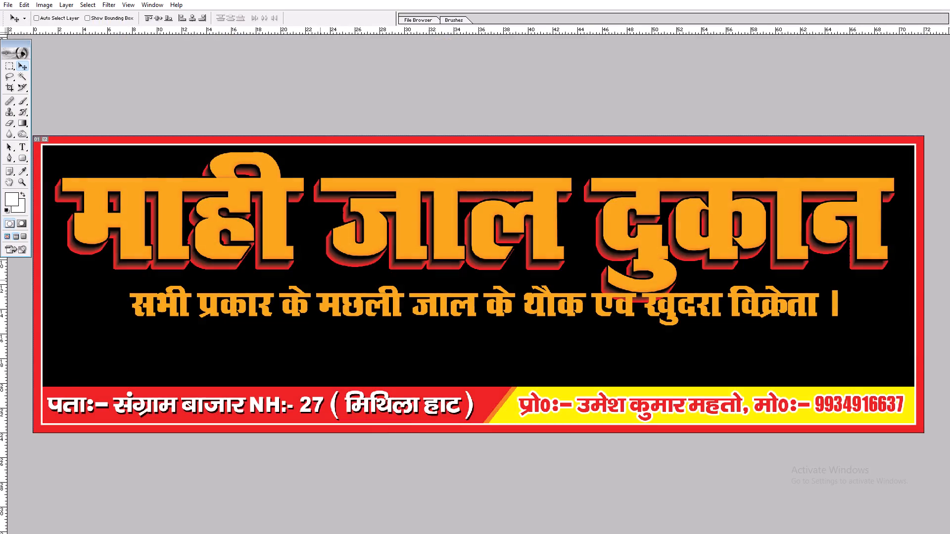
pyautogui.hotkey('ctrl', 'shift', 's')
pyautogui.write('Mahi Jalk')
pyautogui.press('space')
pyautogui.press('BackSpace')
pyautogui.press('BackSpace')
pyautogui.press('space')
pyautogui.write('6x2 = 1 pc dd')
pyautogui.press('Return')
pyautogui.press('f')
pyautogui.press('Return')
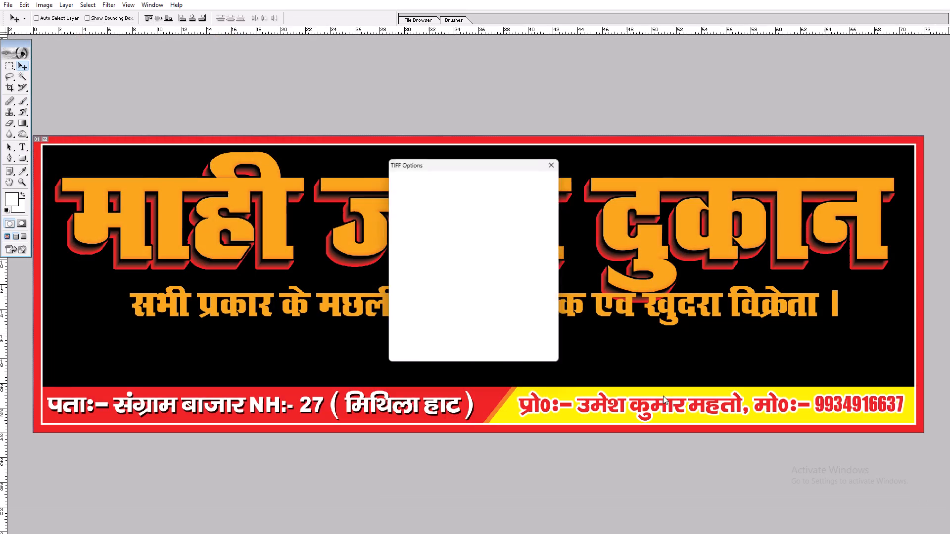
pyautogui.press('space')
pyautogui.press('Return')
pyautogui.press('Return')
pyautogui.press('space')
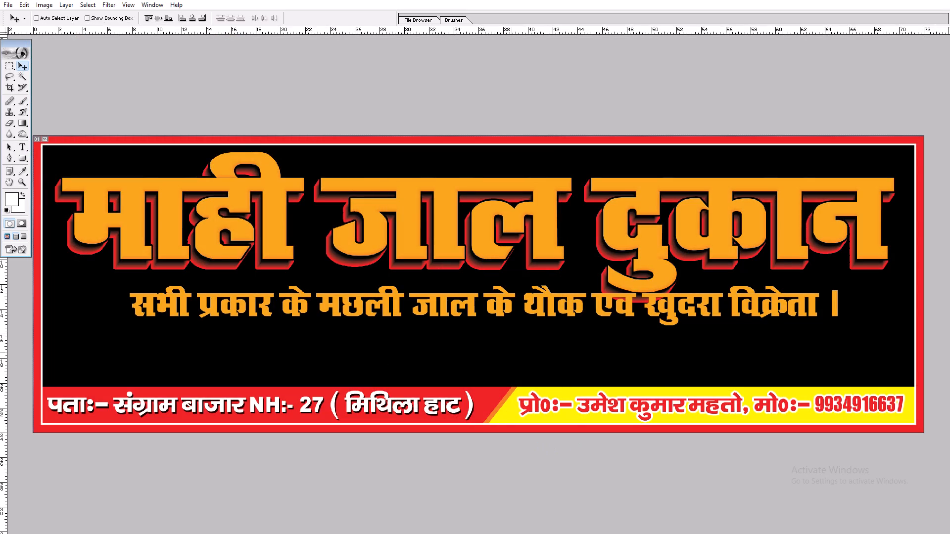
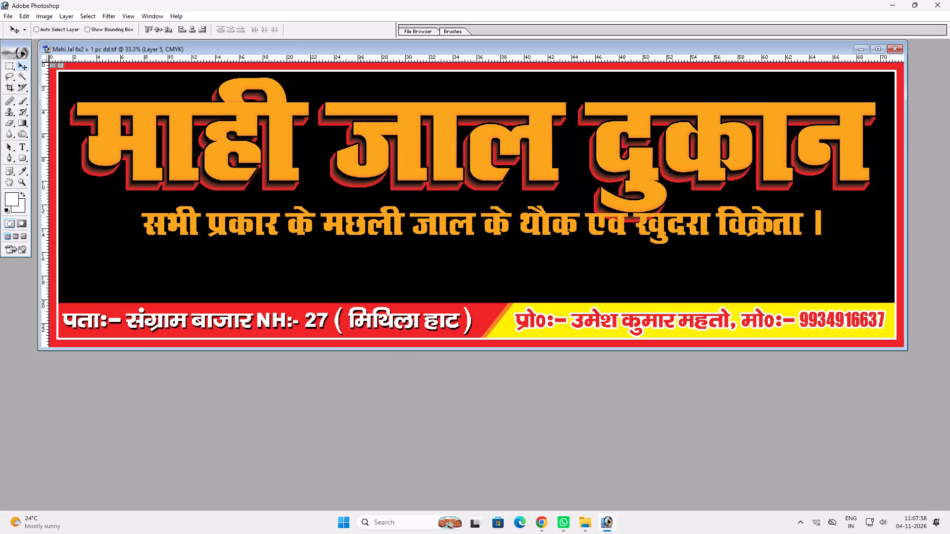
# Break the tagline into two lines after "जाल के", so "थौक एवं खुदरा विक्रेता" starts the second line.
pyautogui.doubleClick(353, 48)
pyautogui.hotkey('ctrl', '0')
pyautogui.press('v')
pyautogui.scroll(1, 497, 275)
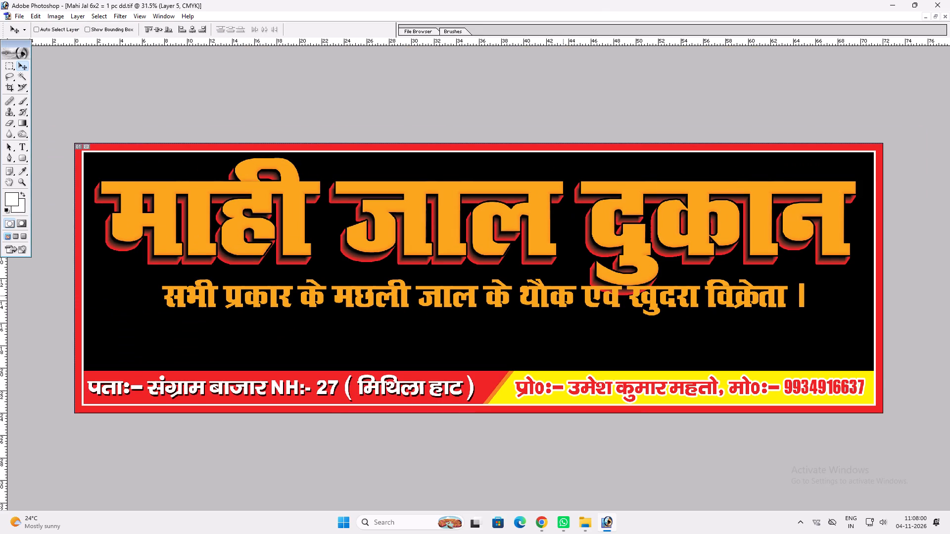
pyautogui.keyDown('ctrl'); pyautogui.click(563, 296); pyautogui.keyUp('ctrl')
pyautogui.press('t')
pyautogui.click(514, 300)
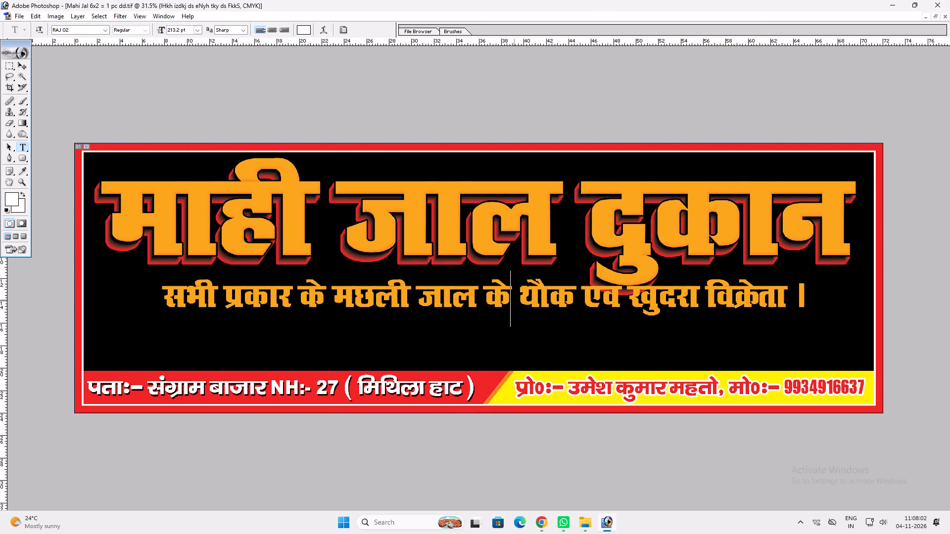
pyautogui.press('Return')
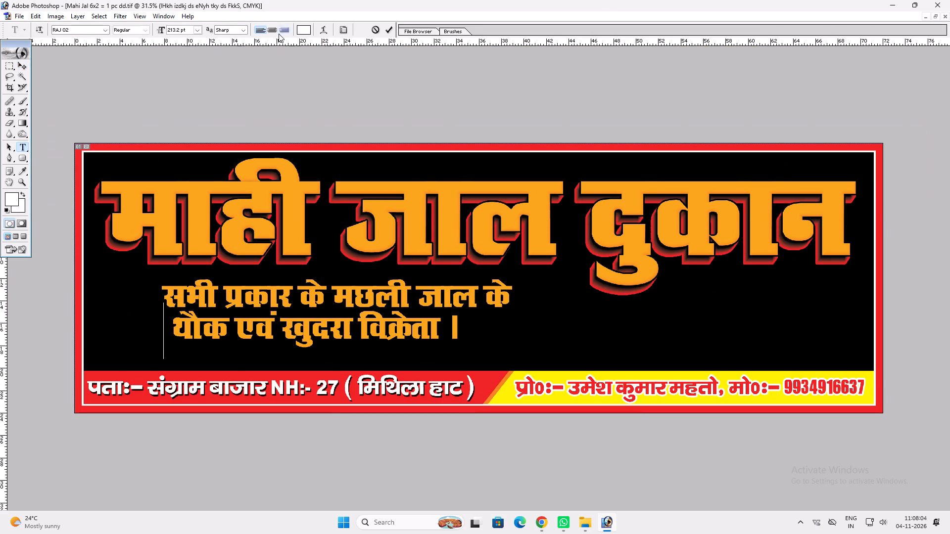
# Centre-align the two tagline lines and position the text block in the black space beneath the heading.
pyautogui.click(279, 34)
pyautogui.moveTo(545, 251); pyautogui.dragTo(820, 261)
pyautogui.moveTo(526, 296); pyautogui.dragTo(624, 294)
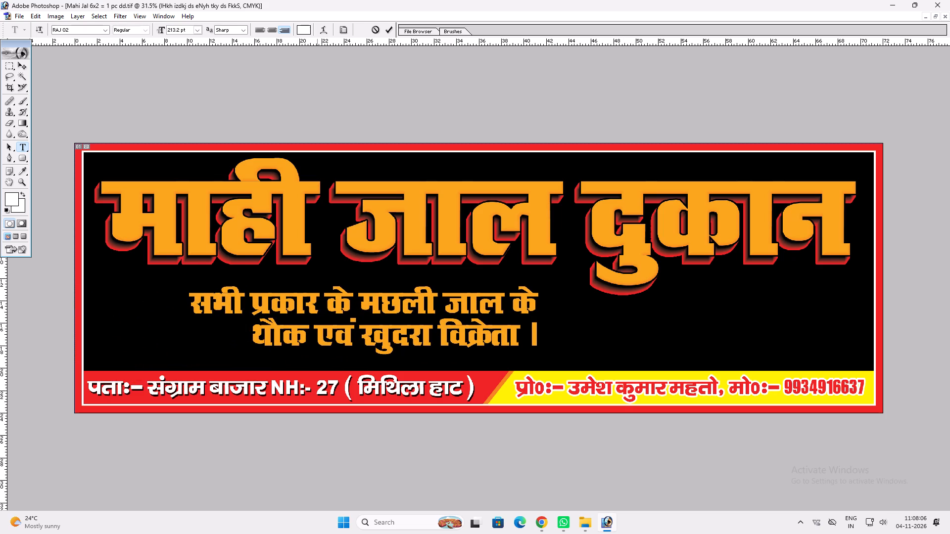
pyautogui.click(276, 31)
pyautogui.moveTo(786, 305); pyautogui.dragTo(628, 300)
pyautogui.press('Return')
# Enlarge the two-line tagline to about 247 pt and move it slightly lower, just above the address strip.
pyautogui.hotkey('ctrl', 't')
pyautogui.keyDown('shift'); pyautogui.moveTo(556, 344); pyautogui.dragTo(611, 356); pyautogui.keyUp('shift')
pyautogui.hotkey('shift', 'Return')
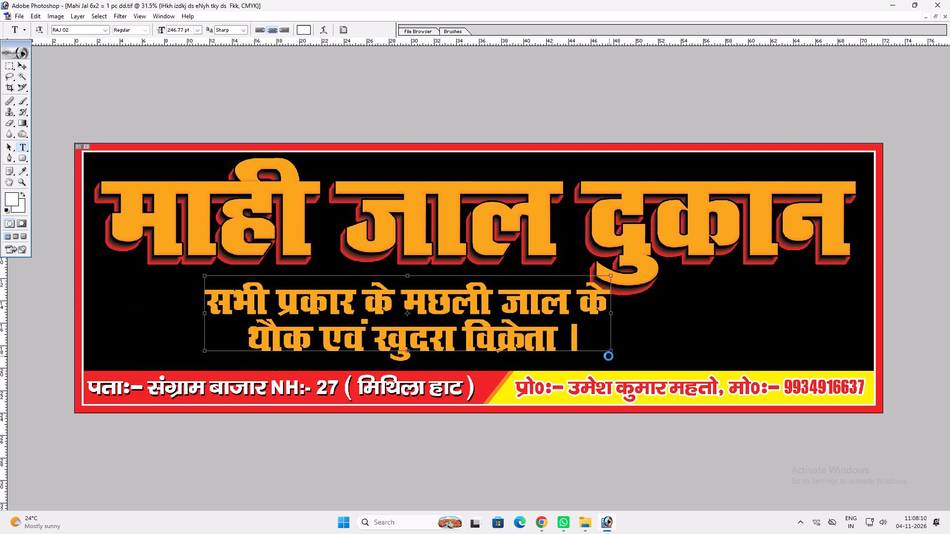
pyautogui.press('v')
pyautogui.moveTo(576, 348); pyautogui.dragTo(571, 356)
# Scale the two-line tagline down slightly around its centre, to about 98% width and 99% height.
pyautogui.hotkey('ctrl', 't')
pyautogui.keyDown('shift'); pyautogui.click(605, 308); pyautogui.keyUp('shift')
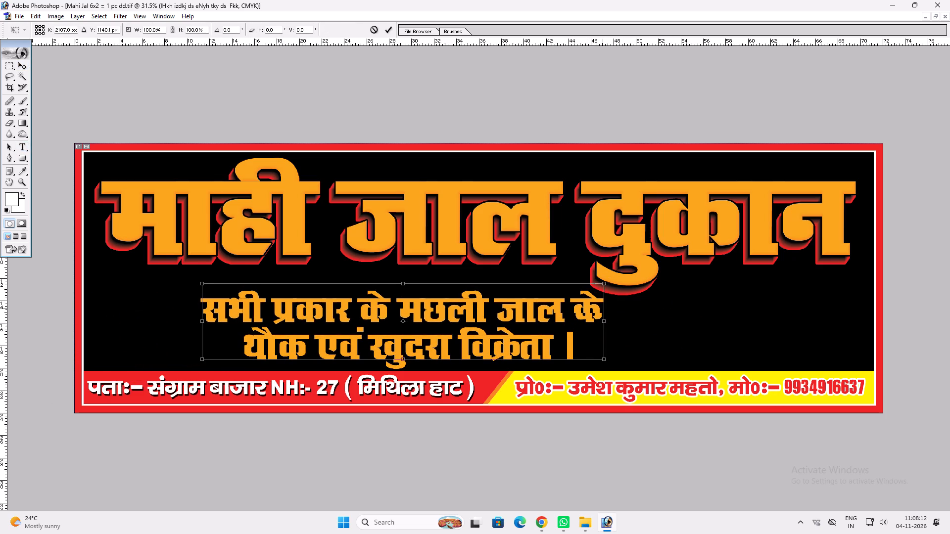
pyautogui.keyDown('shift'); pyautogui.moveTo(552, 357); pyautogui.dragTo(556, 356); pyautogui.keyUp('shift')
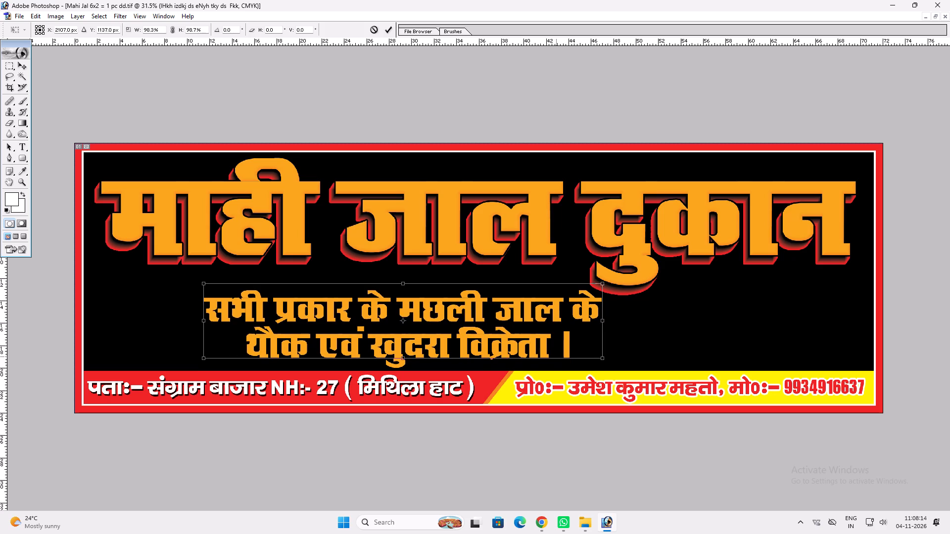
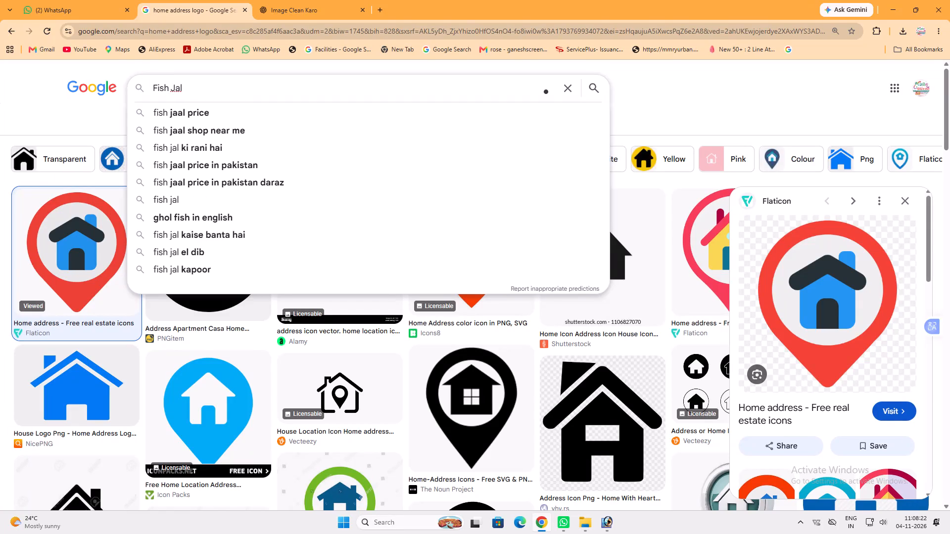
# Replace "Fish Jal" with "Fishnet" as the query and run the image search.
pyautogui.moveTo(169, 90); pyautogui.dragTo(202, 91)
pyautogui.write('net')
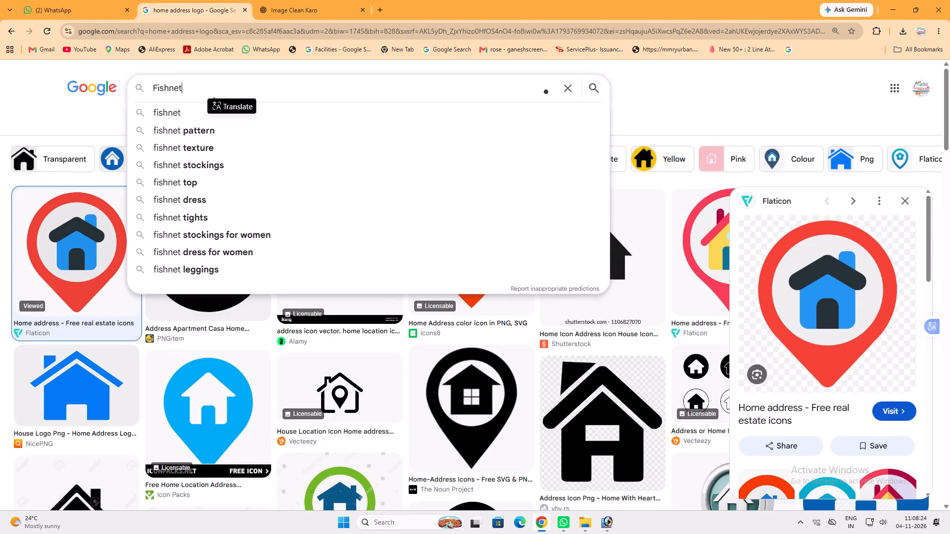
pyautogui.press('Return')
# Replace the image search query with a fresh one beginning with "Fishnet".
pyautogui.click(198, 86)
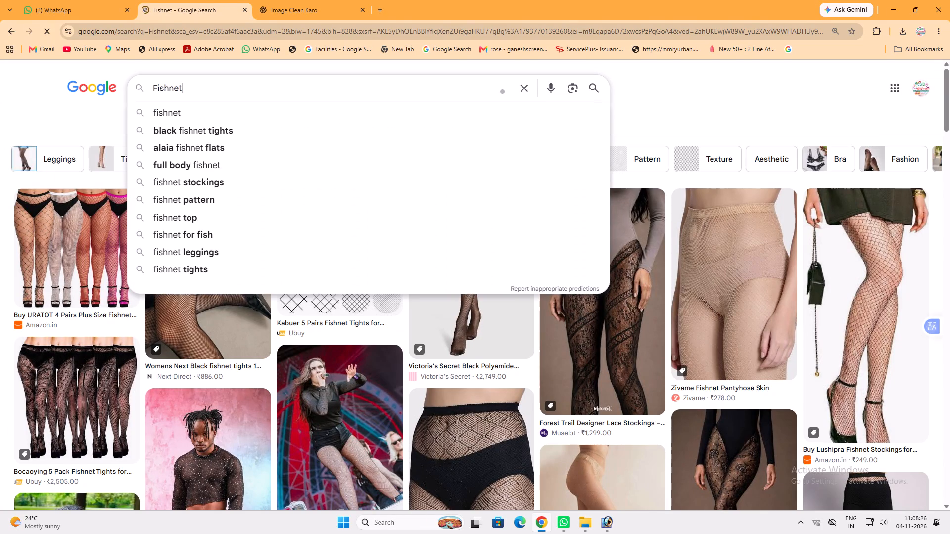
pyautogui.hotkey('ctrl', 'a')
pyautogui.moveTo(198, 86); pyautogui.dragTo(112, 81)
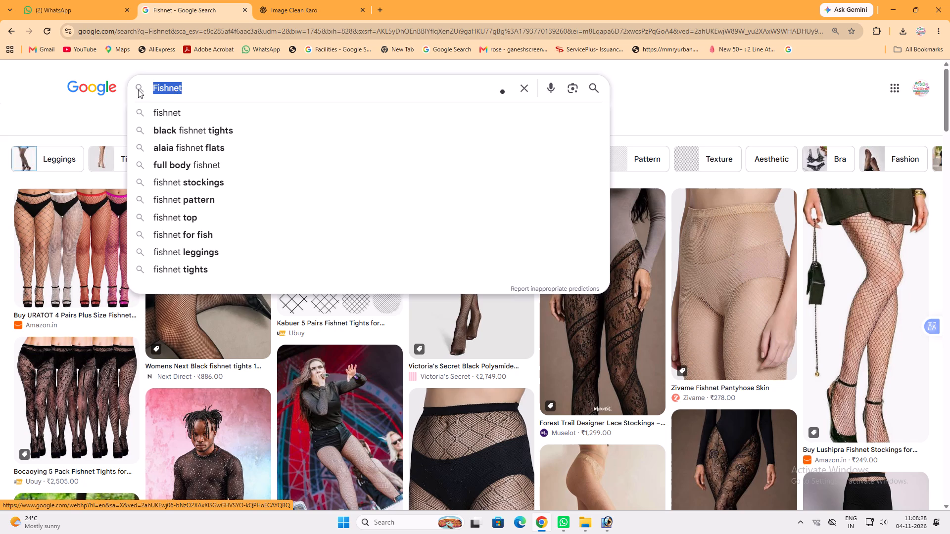
pyautogui.doubleClick(172, 83)
pyautogui.hotkey('ctrl', 'a')
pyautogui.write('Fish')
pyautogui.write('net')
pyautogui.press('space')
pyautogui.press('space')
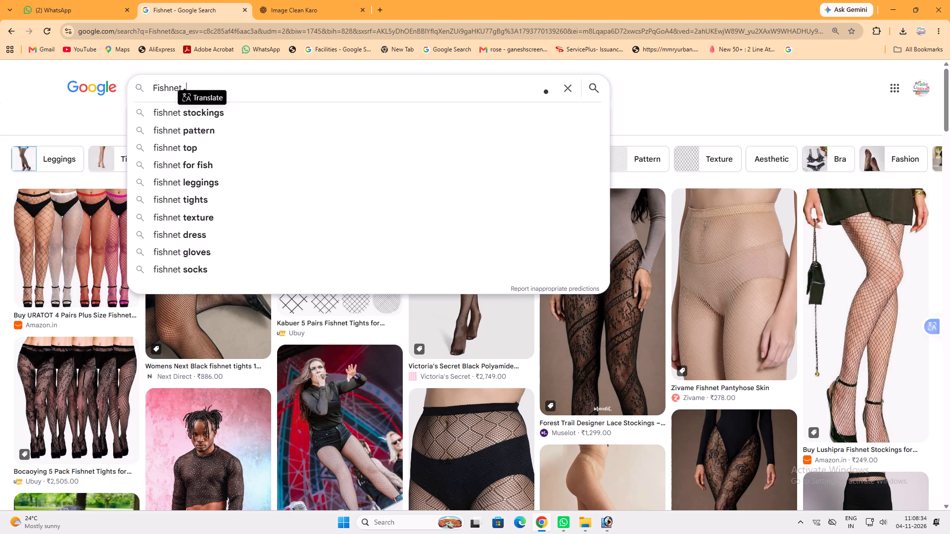
# Correct the image search term to "Fish net" and run the search.
pyautogui.click(171, 90)
pyautogui.press('space')
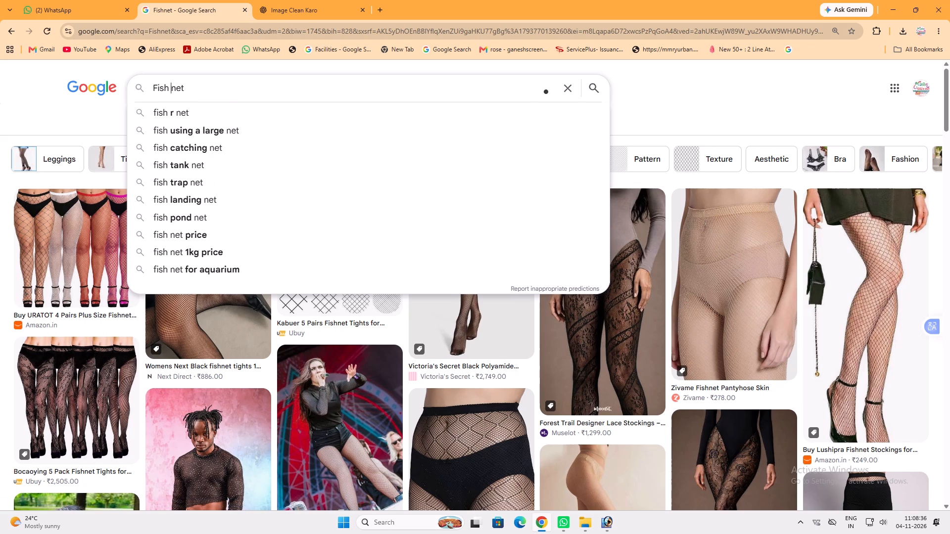
pyautogui.click(189, 91)
pyautogui.press('Return')
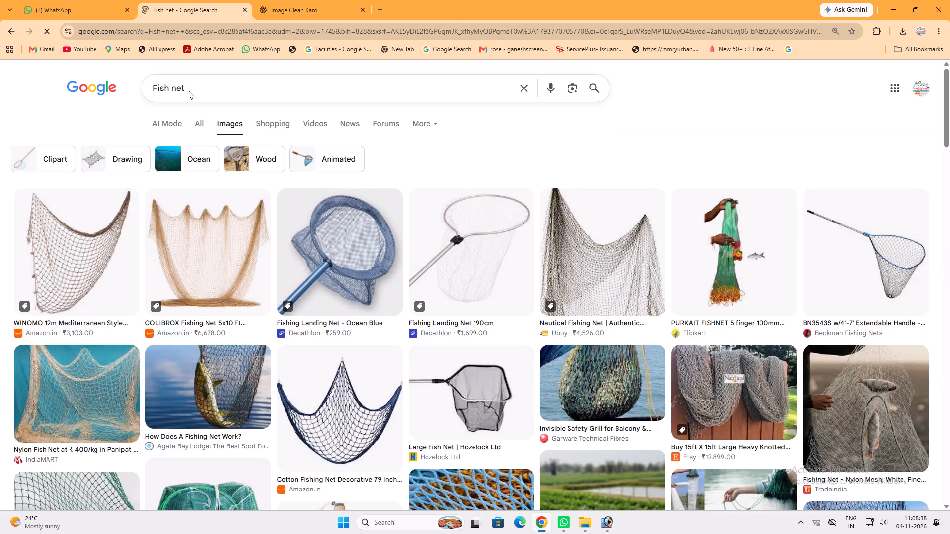
# Browse the fish net results and copy the picture of the folded blue HDPE fishing net from Made-in-China.com.
pyautogui.scroll(-5, 315, 237)
pyautogui.click(623, 306)
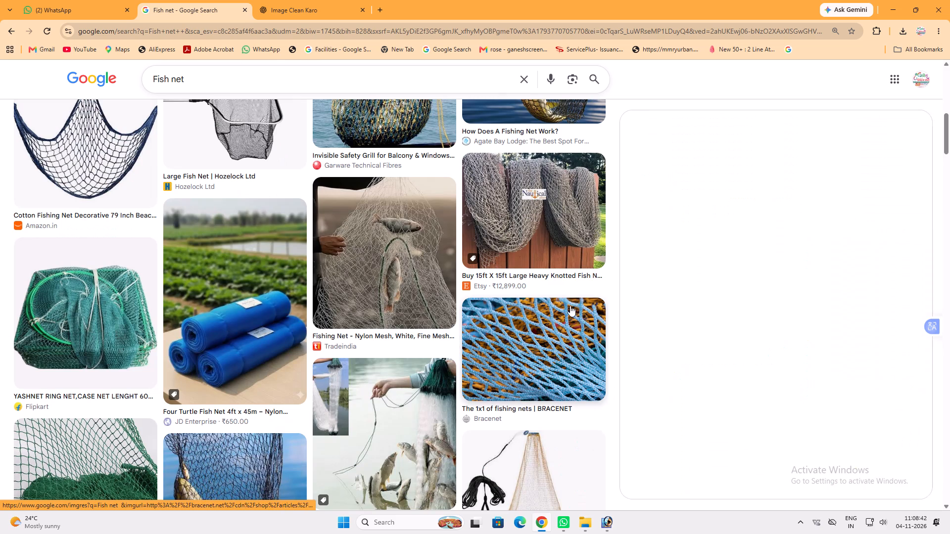
pyautogui.scroll(-4, 784, 282)
pyautogui.click(779, 333)
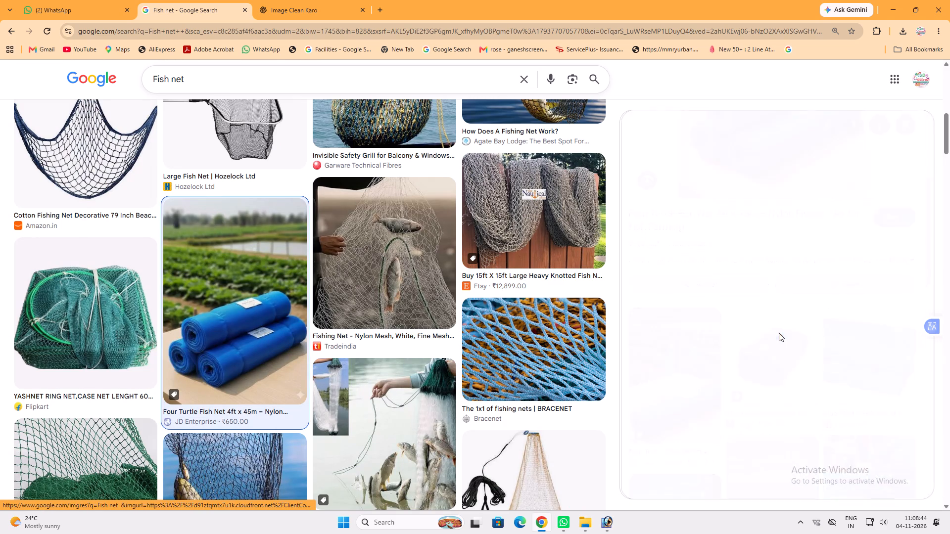
pyautogui.scroll(-4, 757, 295)
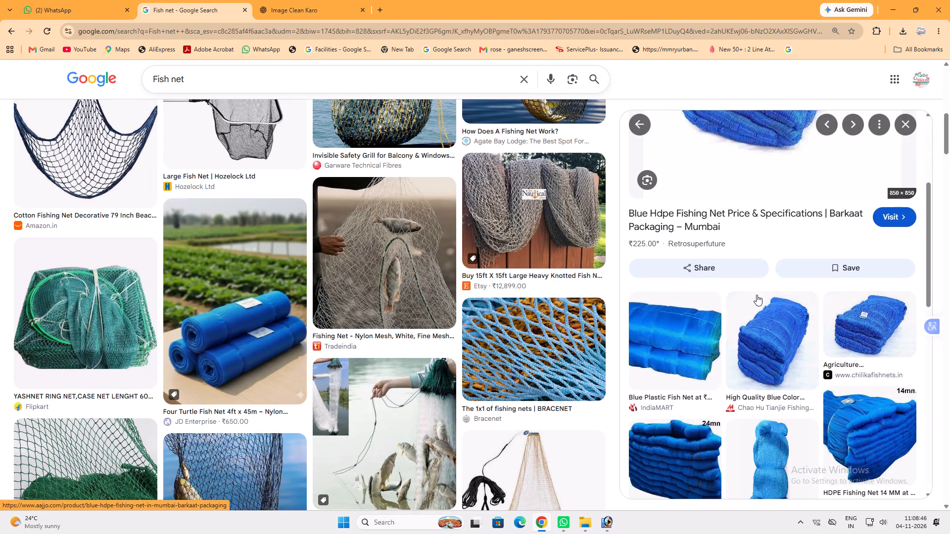
pyautogui.scroll(4, 756, 294)
pyautogui.scroll(-5, 756, 294)
pyautogui.click(756, 289)
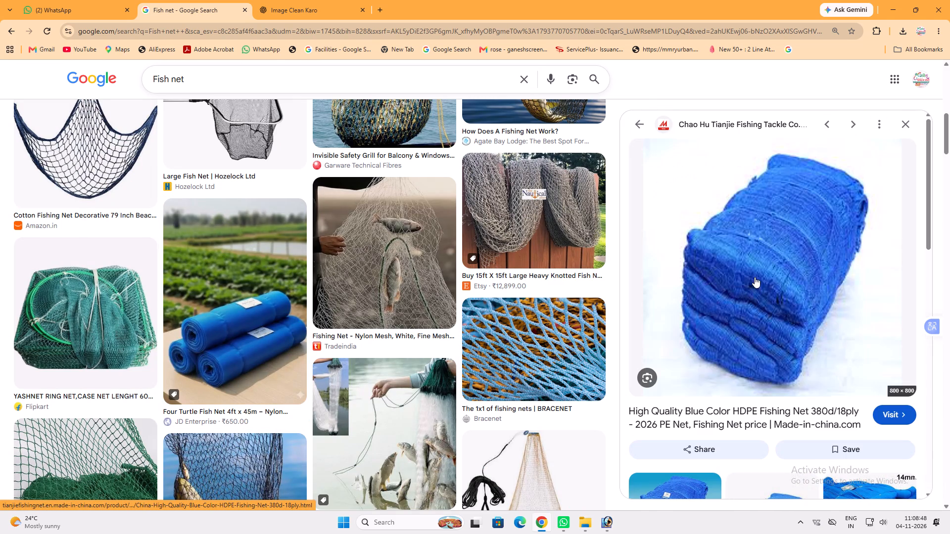
pyautogui.scroll(-4, 755, 276)
pyautogui.scroll(4, 755, 276)
pyautogui.rightClick(750, 240)
pyautogui.click(804, 397)
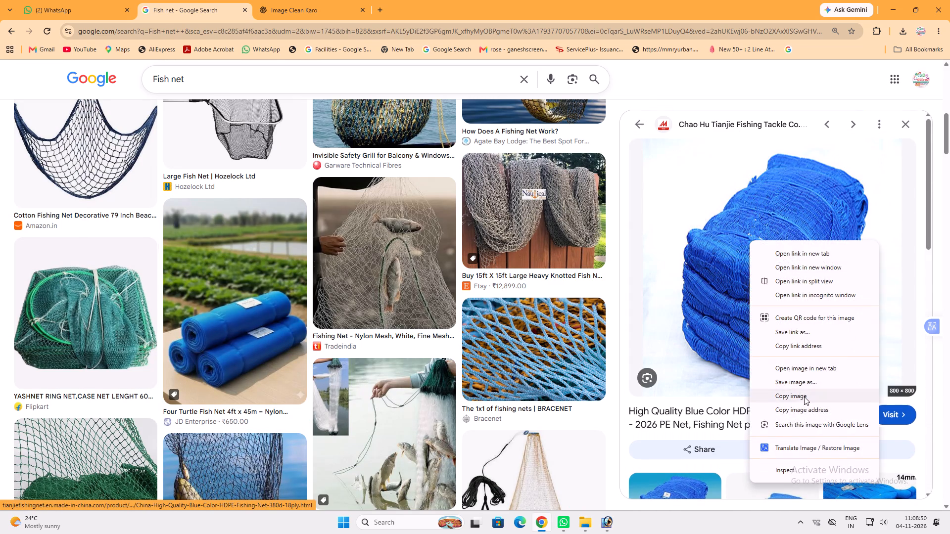
# Paste the folded blue net into the banner in Photoshop and delete its white background.
pyautogui.click(613, 521)
pyautogui.hotkey('ctrl', 'v')
pyautogui.click(537, 278)
pyautogui.press('w')
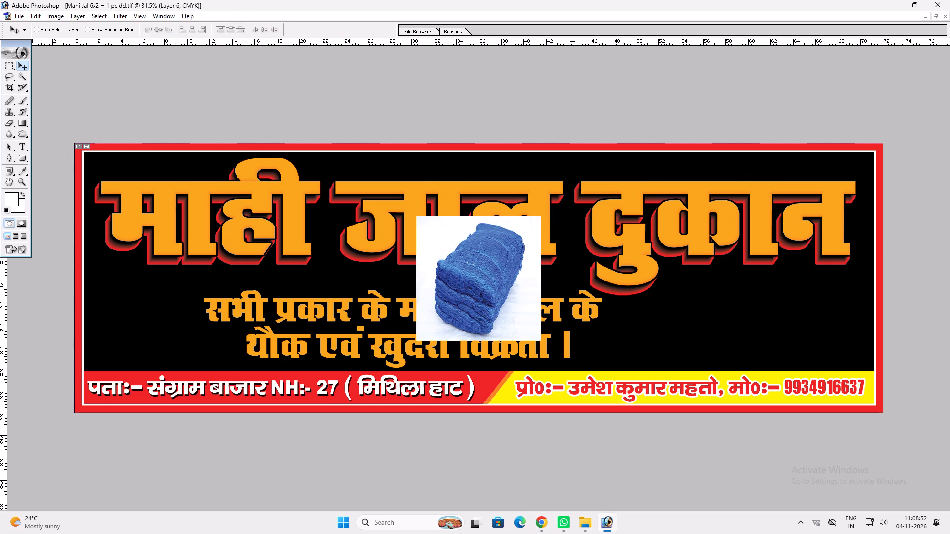
pyautogui.click(534, 280)
pyautogui.press('Delete')
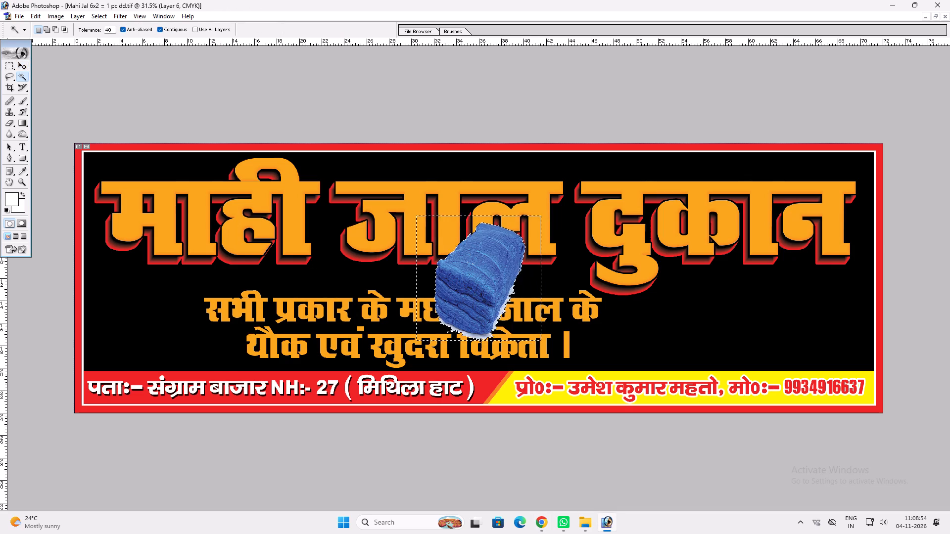
pyautogui.hotkey('ctrl', 'd')
# Place the folded blue net in the black space under the heading's last letter, slightly rotated and shrunk to clear the contact strip.
pyautogui.press('v')
pyautogui.press('v')
pyautogui.moveTo(445, 279); pyautogui.dragTo(760, 313)
pyautogui.hotkey('ctrl', 't')
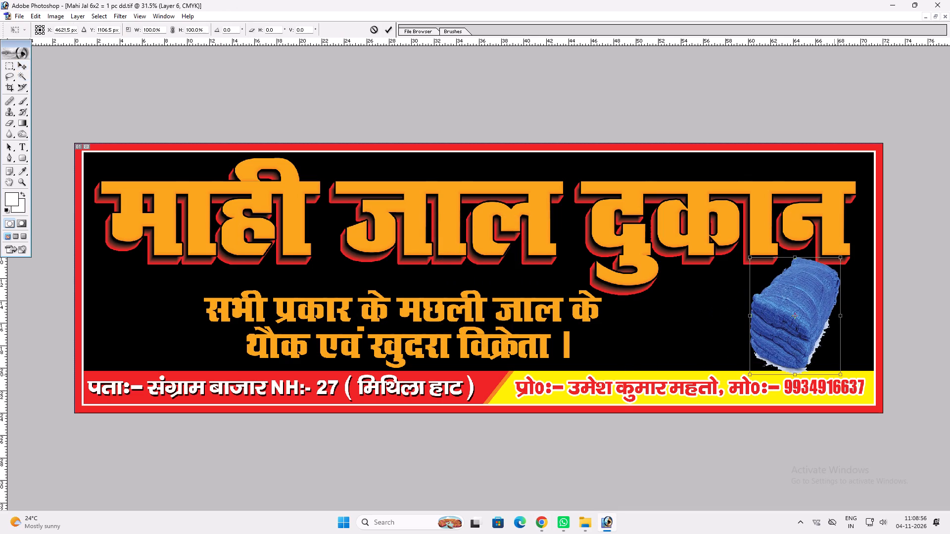
pyautogui.keyDown('alt'); pyautogui.keyDown('shift'); pyautogui.moveTo(837, 373); pyautogui.dragTo(835, 364); pyautogui.keyUp('shift'); pyautogui.keyUp('alt')
pyautogui.moveTo(902, 340); pyautogui.dragTo(873, 358)
pyautogui.press('Return')
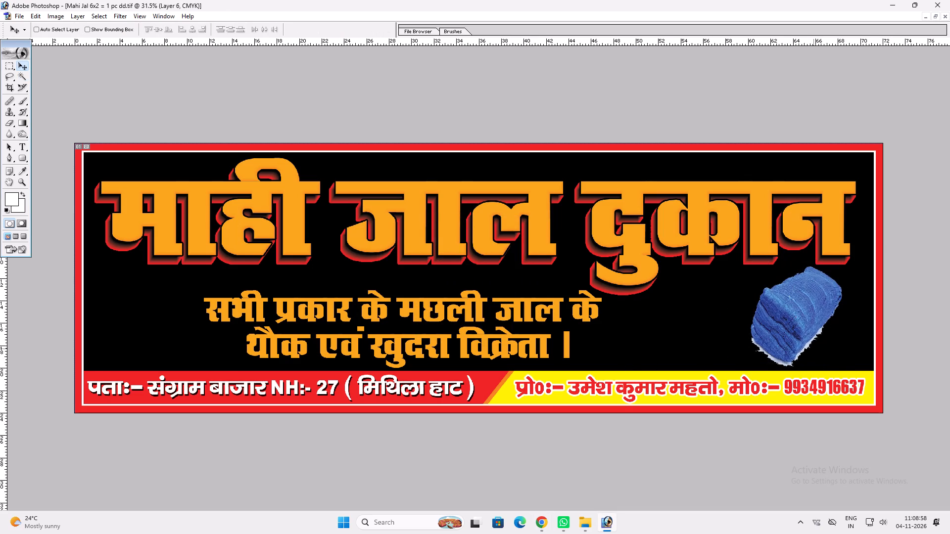
pyautogui.write('vv')
pyautogui.moveTo(793, 342); pyautogui.dragTo(817, 342)
pyautogui.hotkey('ctrl', 't')
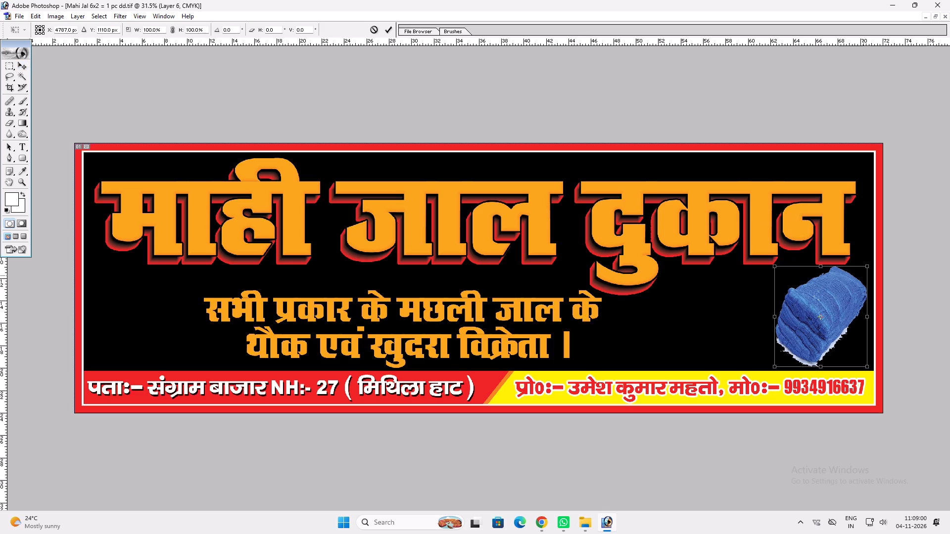
pyautogui.keyDown('shift'); pyautogui.moveTo(869, 269); pyautogui.dragTo(863, 271); pyautogui.keyUp('shift')
pyautogui.press('Return')
pyautogui.press('v')
pyautogui.press('v')
# Find and copy the Alibaba.com picture of blue-violet fishing net bundles from the Chrome image results.
pyautogui.click(547, 519)
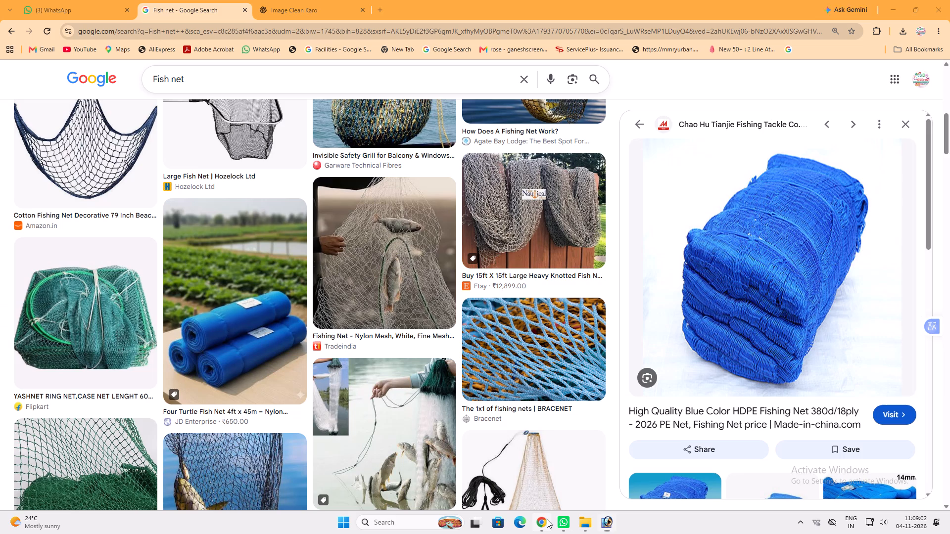
pyautogui.scroll(-7, 669, 312)
pyautogui.scroll(-2, 419, 275)
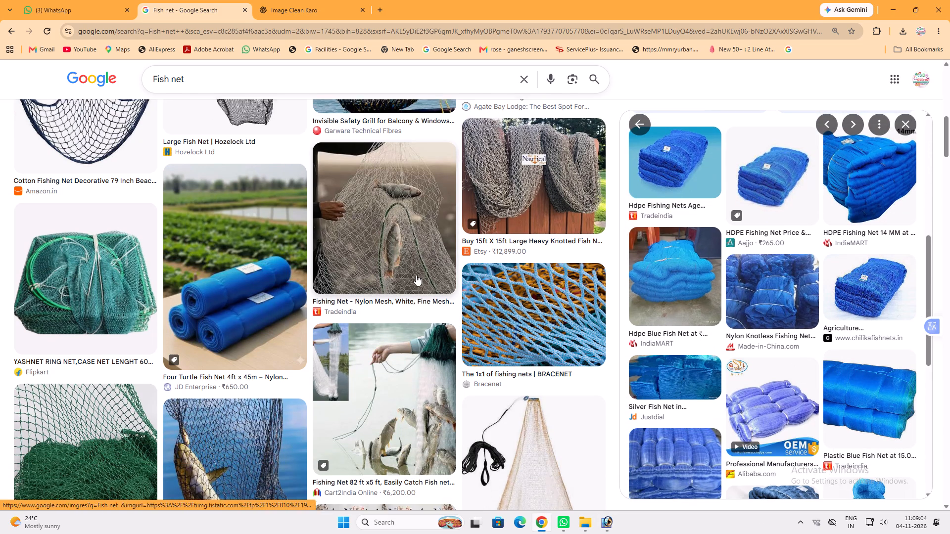
pyautogui.scroll(-2, 416, 275)
pyautogui.scroll(-1, 305, 260)
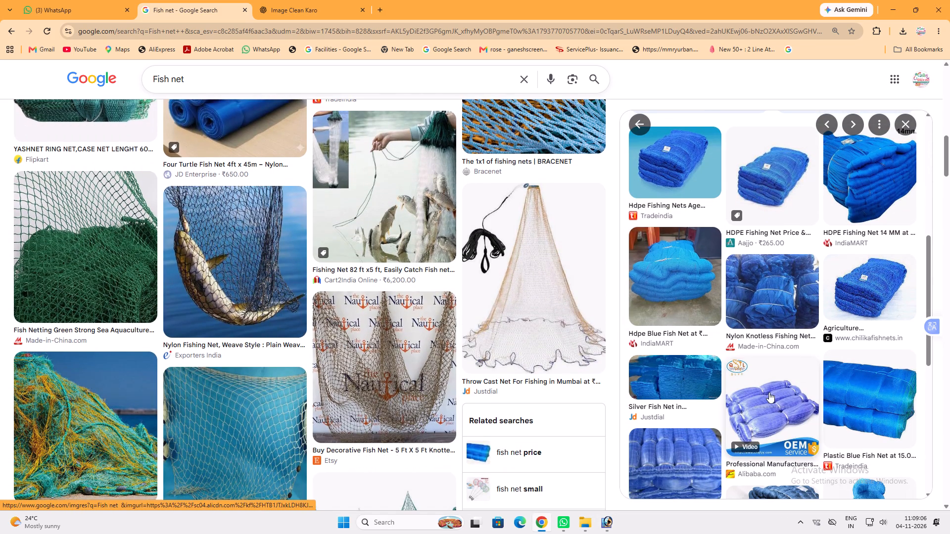
pyautogui.click(769, 392)
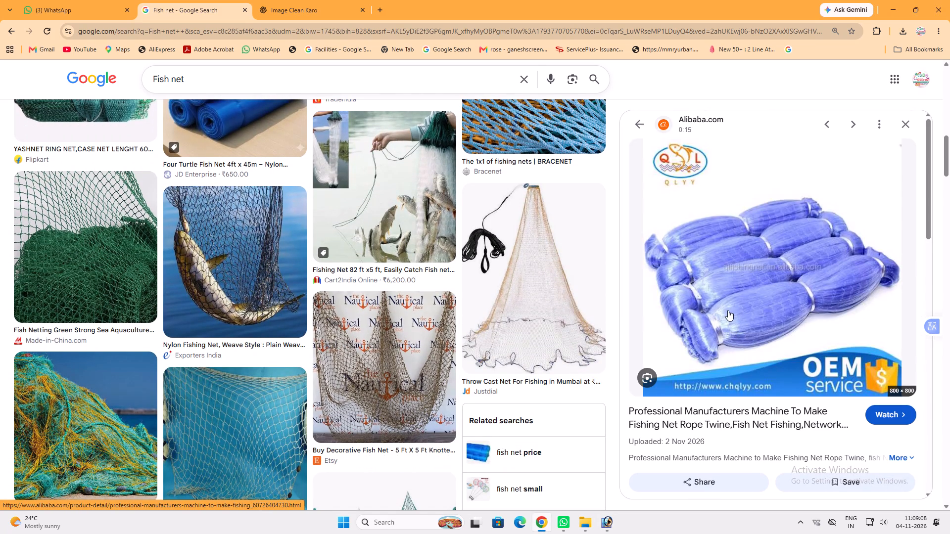
pyautogui.rightClick(719, 246)
pyautogui.click(765, 401)
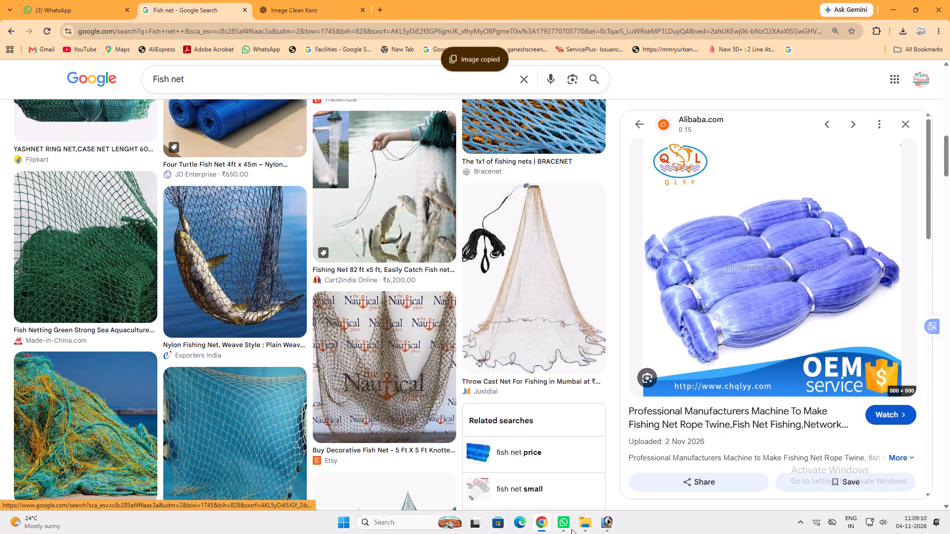
# Paste the net bundles picture into the banner in Photoshop and delete its white background.
pyautogui.click(602, 525)
pyautogui.hotkey('ctrl', 'v')
pyautogui.press('w')
pyautogui.click(488, 304)
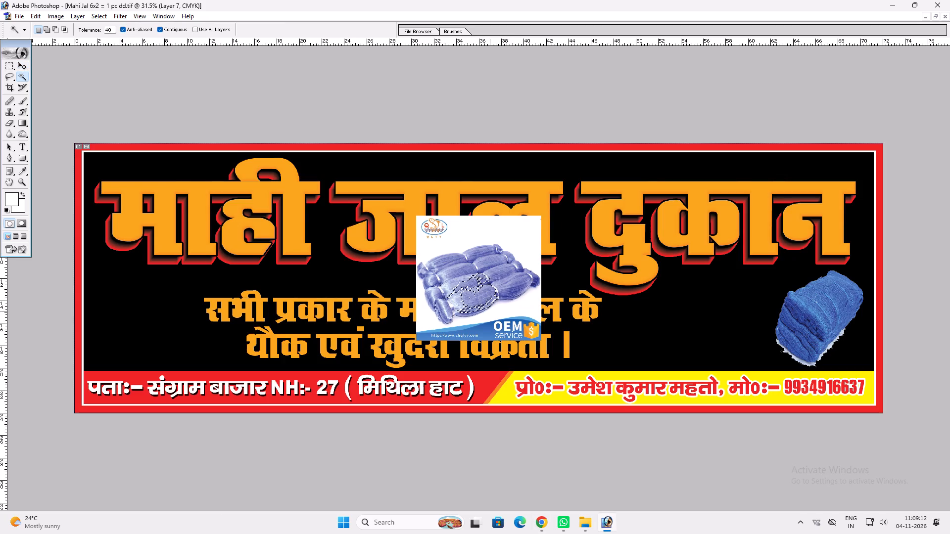
pyautogui.click(493, 313)
pyautogui.press('Delete')
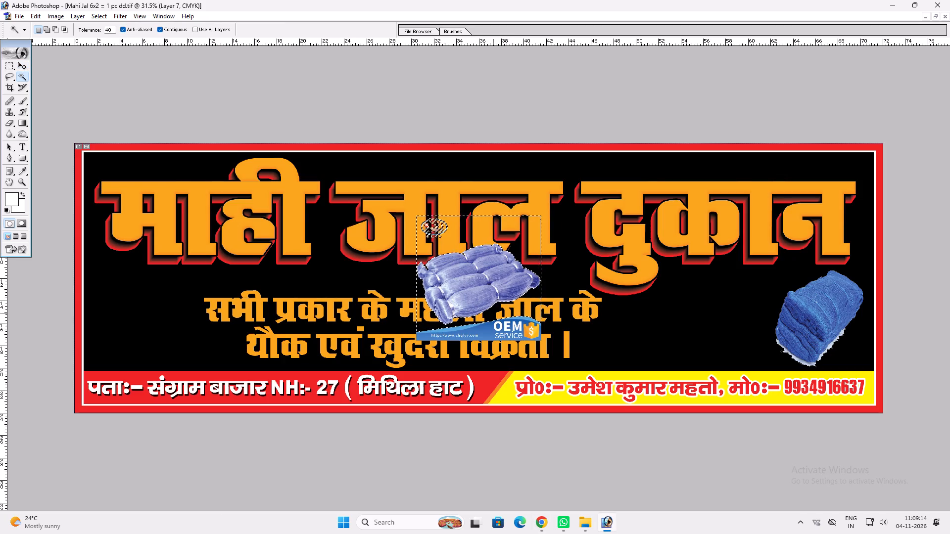
pyautogui.hotkey('ctrl', 'd')
# Move the net bundles picture aside and erase the leftover logo above the bundles with a rectangular selection.
pyautogui.press('v')
pyautogui.moveTo(487, 302); pyautogui.dragTo(336, 269)
pyautogui.press('m')
pyautogui.moveTo(452, 356); pyautogui.dragTo(394, 345)
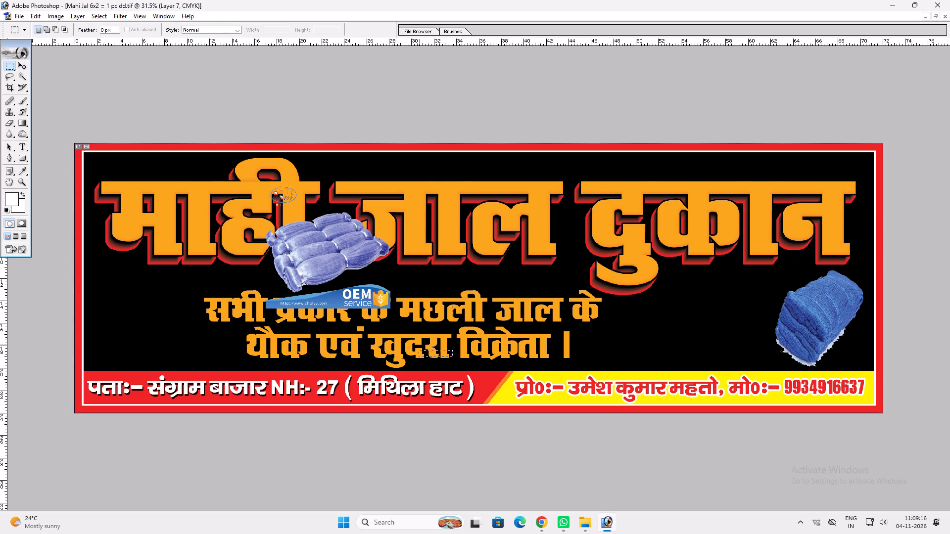
pyautogui.moveTo(394, 345); pyautogui.dragTo(193, 294)
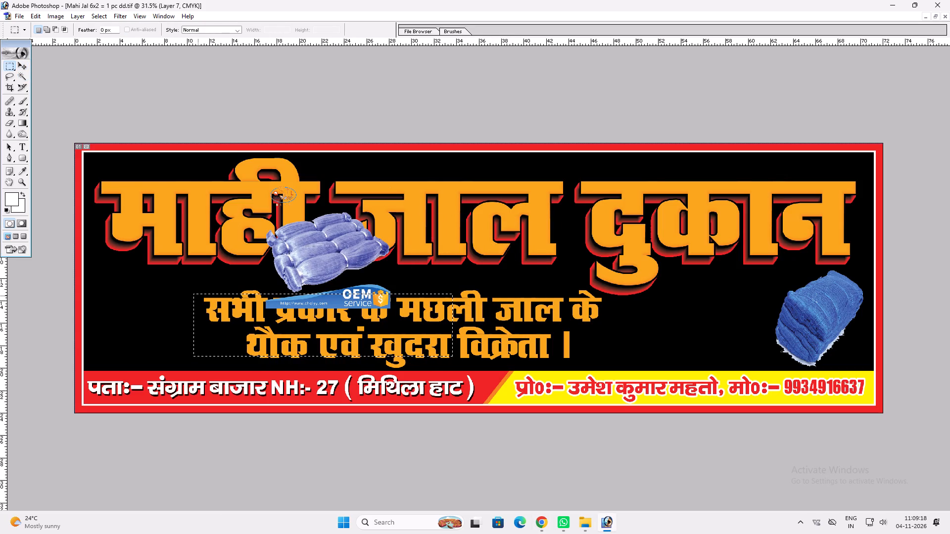
pyautogui.hotkey('ctrl', 'd')
pyautogui.moveTo(254, 163); pyautogui.dragTo(300, 214)
pyautogui.press('Delete')
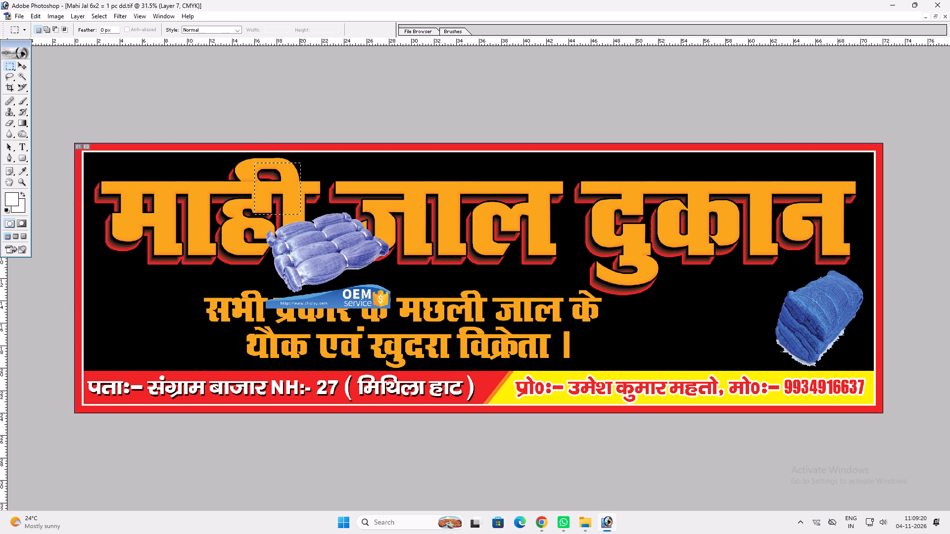
pyautogui.hotkey('ctrl', 'd')
# Outline the "OEM service" strip below the net bundles with a Pen path and delete it as a selection.
pyautogui.press('v')
pyautogui.press('p')
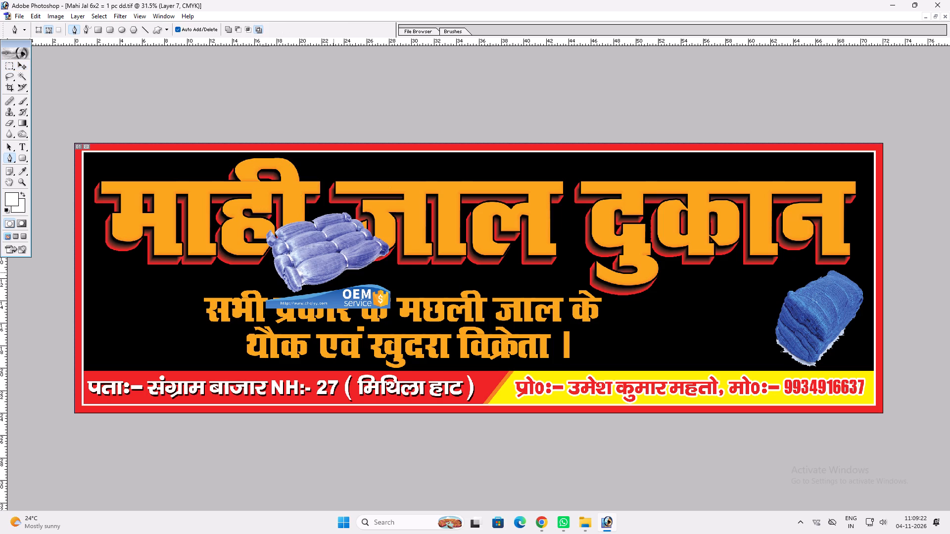
pyautogui.moveTo(249, 295); pyautogui.dragTo(254, 296)
pyautogui.moveTo(313, 290); pyautogui.dragTo(327, 284)
pyautogui.moveTo(362, 284); pyautogui.dragTo(370, 284)
pyautogui.click(416, 284)
pyautogui.moveTo(422, 307); pyautogui.dragTo(392, 333)
pyautogui.moveTo(392, 333); pyautogui.dragTo(345, 340)
pyautogui.moveTo(302, 346); pyautogui.dragTo(248, 334)
pyautogui.click(241, 330)
pyautogui.hotkey('ctrl', 'Return')
pyautogui.press('Delete')
pyautogui.hotkey('ctrl', 'd')
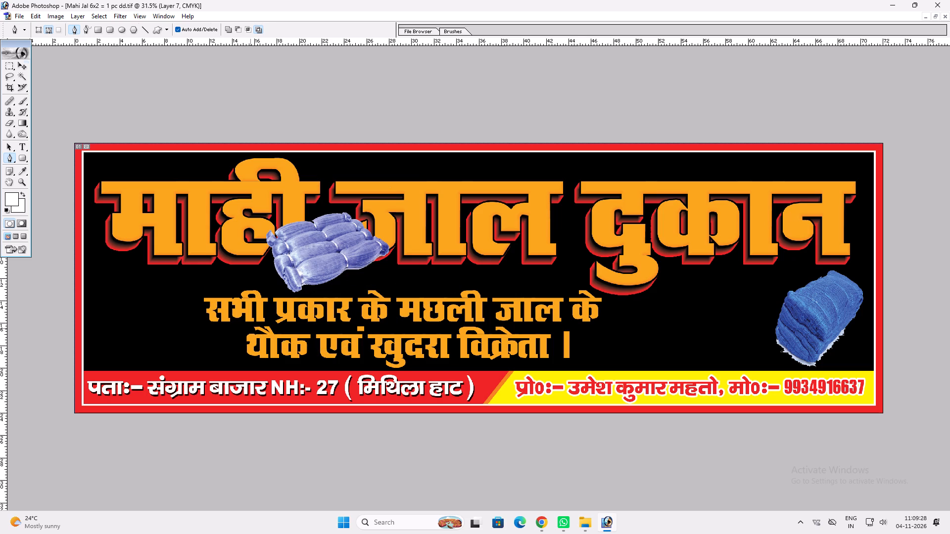
# Move the net bundles beside the folded blue net under the heading and enlarge them slightly.
pyautogui.press('v')
pyautogui.keyDown('ctrl'); pyautogui.click(313, 254); pyautogui.keyUp('ctrl')
pyautogui.moveTo(317, 254); pyautogui.dragTo(701, 322)
pyautogui.hotkey('ctrl', 't')
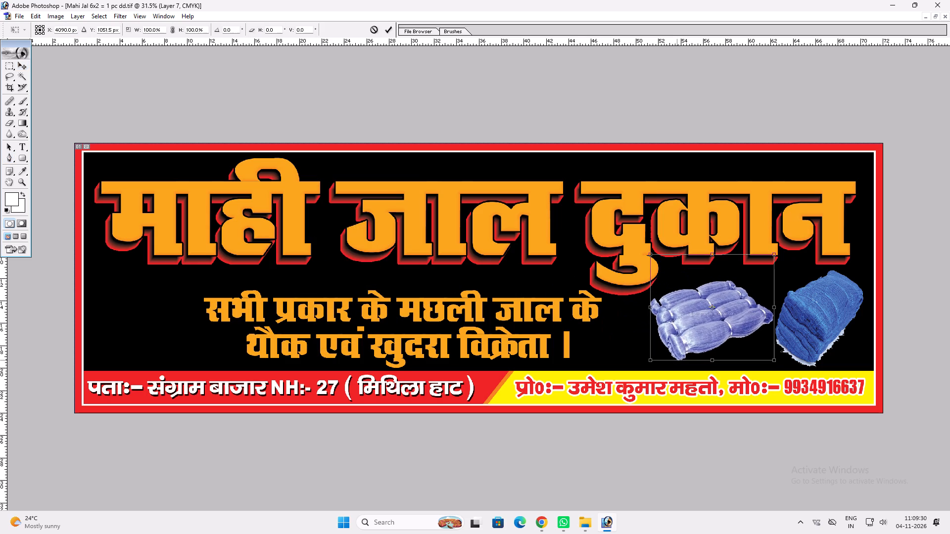
pyautogui.keyDown('shift'); pyautogui.moveTo(651, 363); pyautogui.dragTo(625, 366); pyautogui.keyUp('shift')
pyautogui.press('Return')
pyautogui.press('v')
pyautogui.moveTo(636, 350); pyautogui.dragTo(642, 346)
pyautogui.hotkey('ctrl', 't')
pyautogui.keyDown('shift'); pyautogui.moveTo(640, 371); pyautogui.dragTo(648, 369); pyautogui.keyUp('shift')
pyautogui.press('Return')
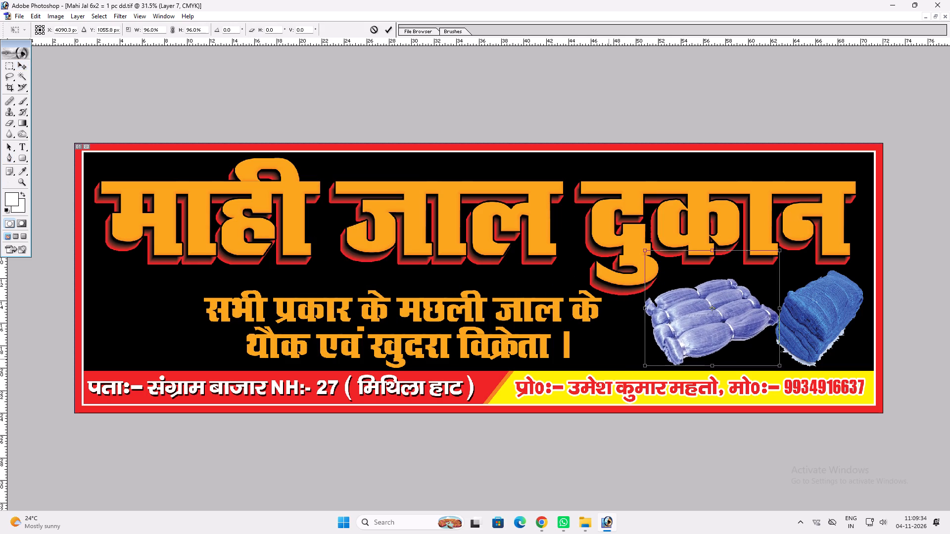
# Narrow the tagline slightly from its starting edge, keeping the end nearest the net pictures in place.
pyautogui.press('v')
pyautogui.keyDown('ctrl'); pyautogui.click(546, 310); pyautogui.keyUp('ctrl')
pyautogui.hotkey('ctrl', 't')
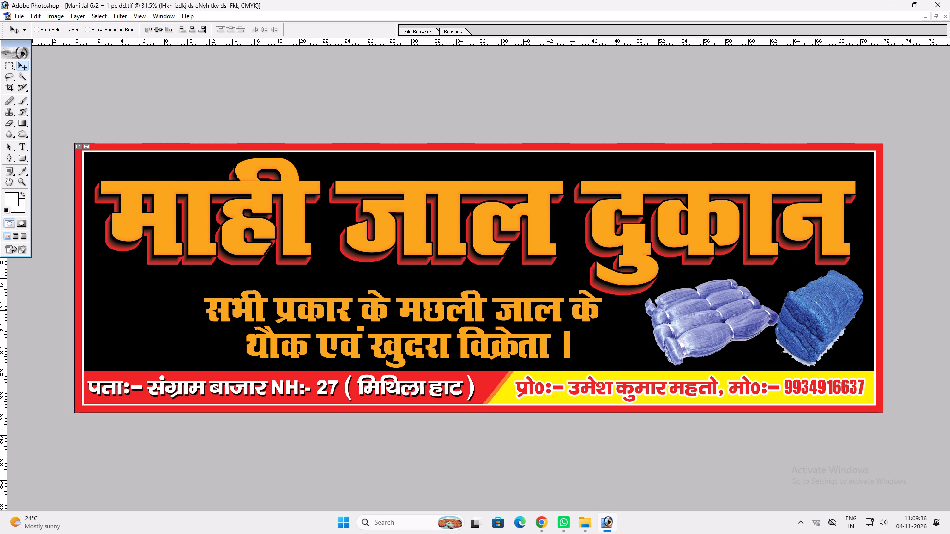
pyautogui.keyDown('shift'); pyautogui.moveTo(205, 315); pyautogui.dragTo(221, 318); pyautogui.keyUp('shift')
pyautogui.press('Return')
# Stretch the net bundles wider toward the tagline, keeping them beside the folded blue net.
pyautogui.press('v')
pyautogui.keyDown('ctrl'); pyautogui.doubleClick(686, 331); pyautogui.keyUp('ctrl')
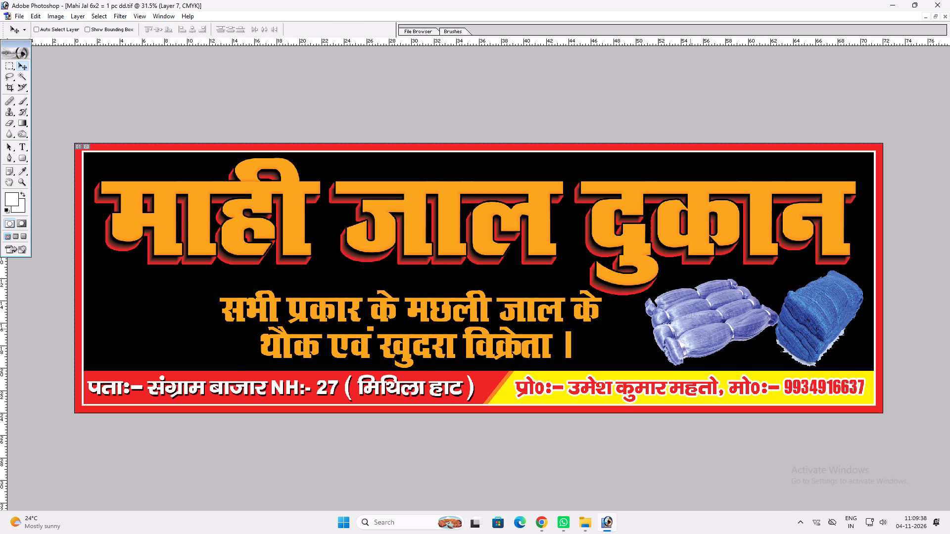
pyautogui.hotkey('ctrl', 't')
pyautogui.keyDown('shift'); pyautogui.moveTo(650, 336); pyautogui.dragTo(631, 338); pyautogui.keyUp('shift')
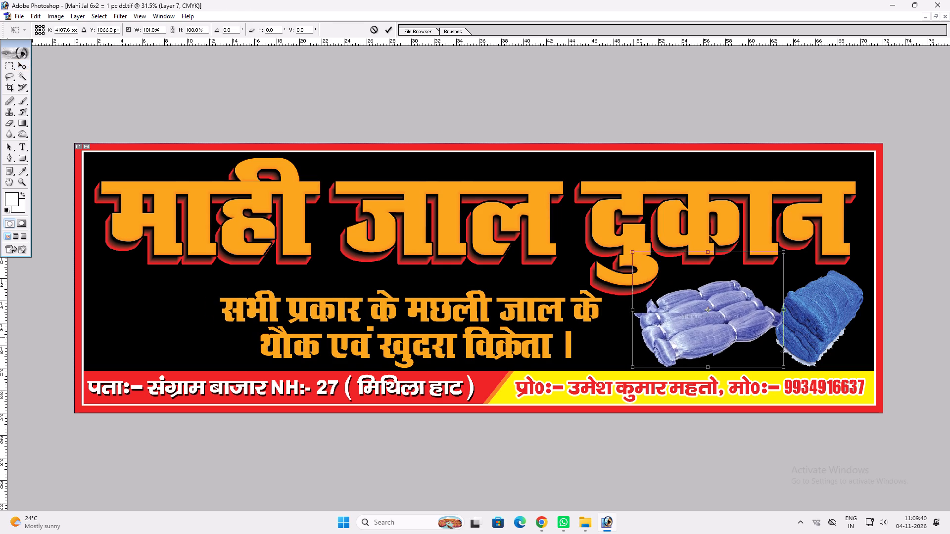
pyautogui.keyDown('shift'); pyautogui.moveTo(631, 338); pyautogui.dragTo(630, 339); pyautogui.keyUp('shift')
pyautogui.press('Return')
pyautogui.press('v')
pyautogui.click(617, 339)
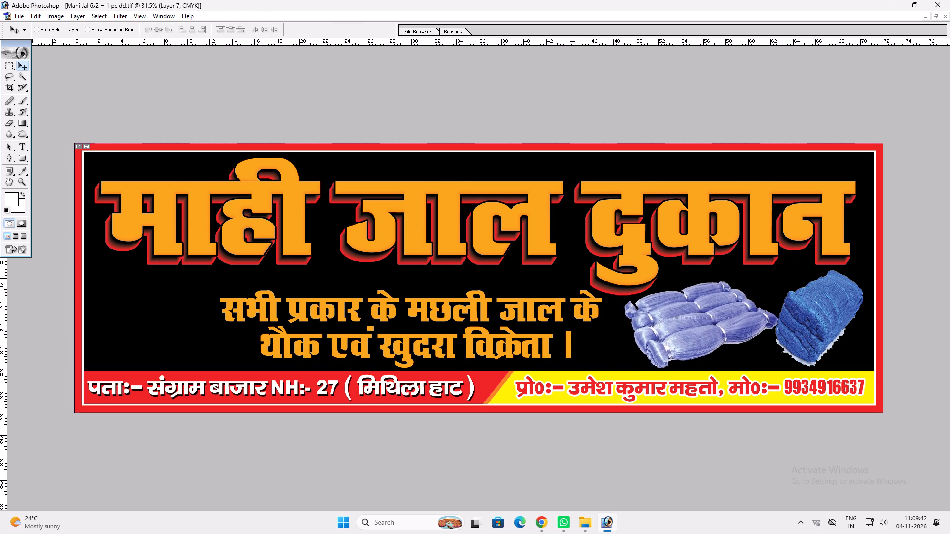
# Nudge the folded blue net slightly closer to the net bundles.
pyautogui.keyDown('ctrl'); pyautogui.doubleClick(837, 322); pyautogui.keyUp('ctrl')
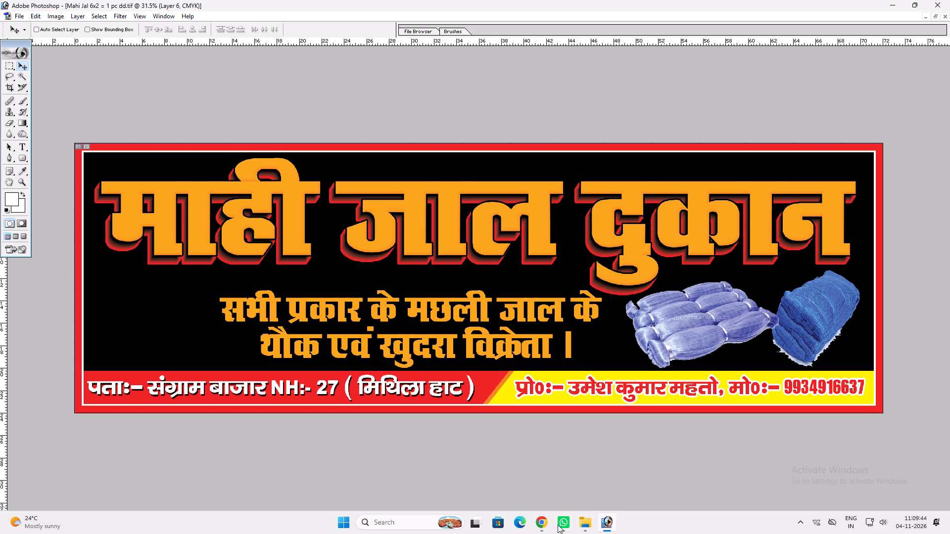
# Switch to Chrome and look through the "Fish net" image results and related pictures for another net suited to the banner.
pyautogui.click(547, 521)
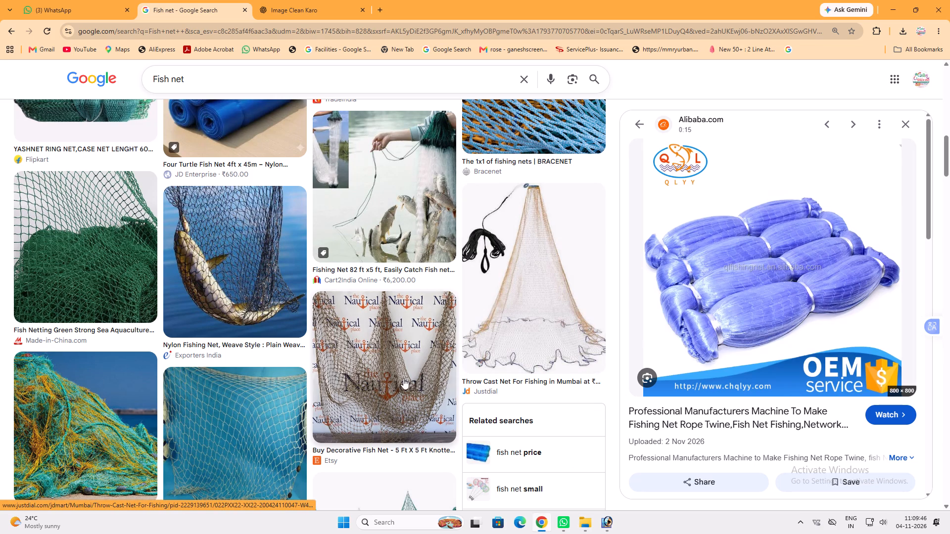
pyautogui.click(274, 264)
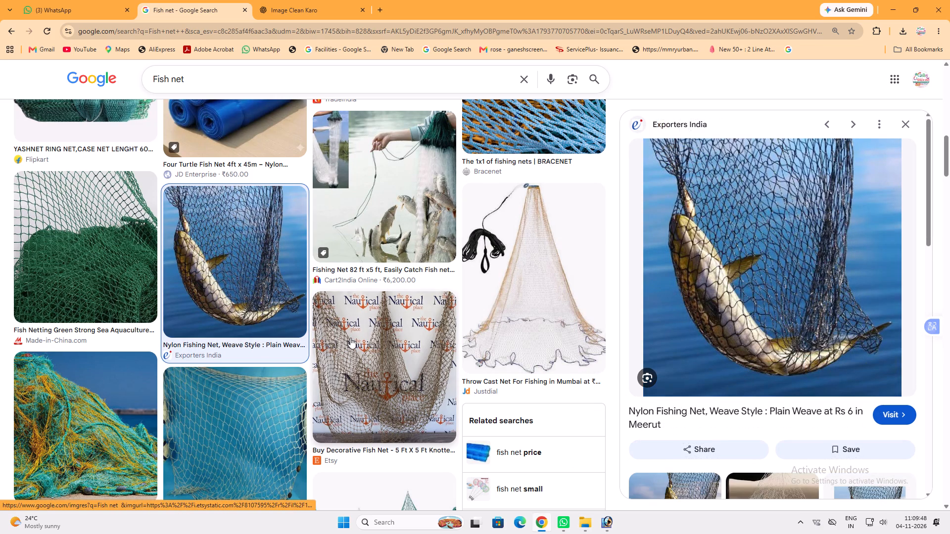
pyautogui.scroll(-5, 732, 276)
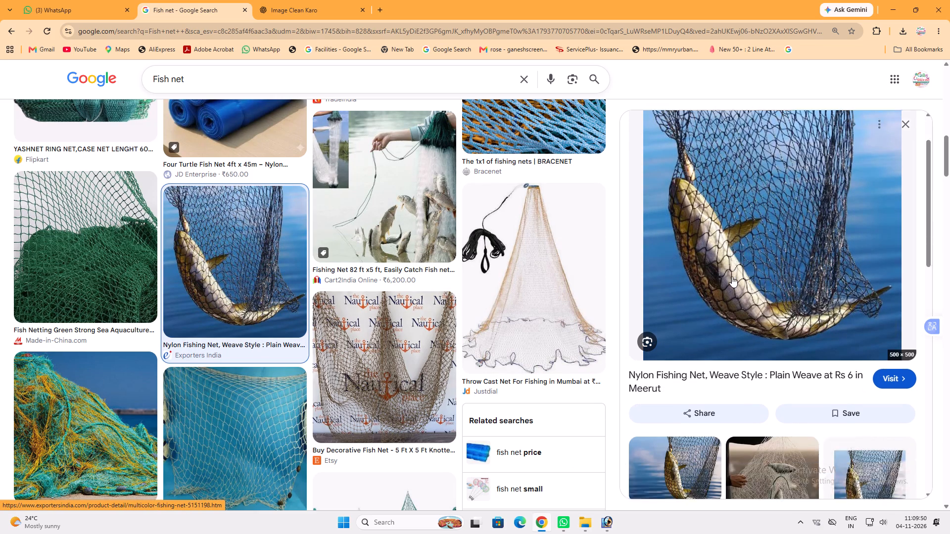
pyautogui.scroll(-7, 656, 277)
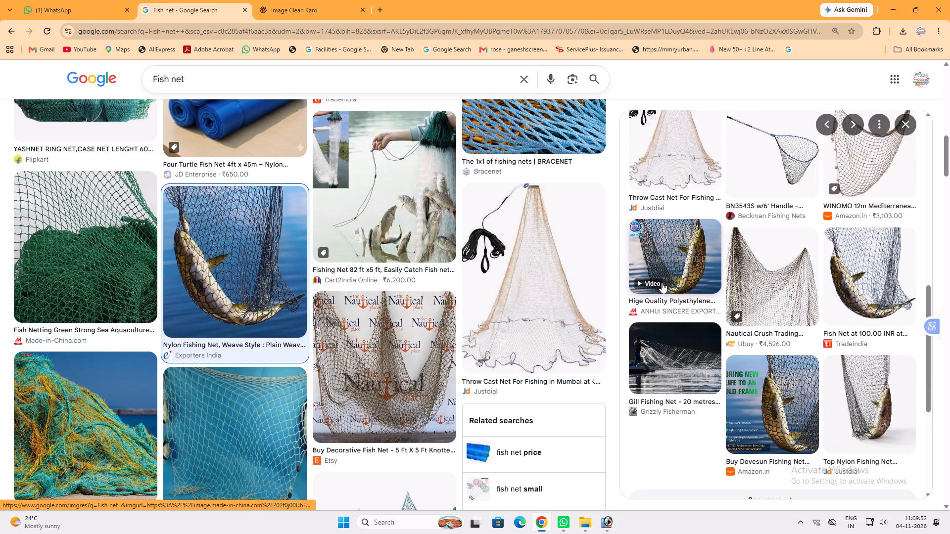
pyautogui.scroll(-5, 487, 244)
pyautogui.scroll(-1, 404, 242)
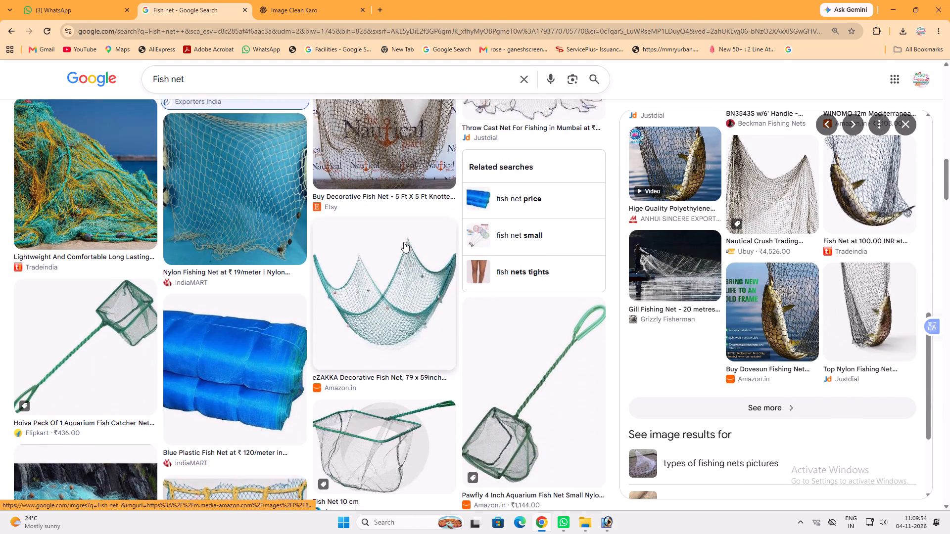
pyautogui.scroll(-2, 404, 242)
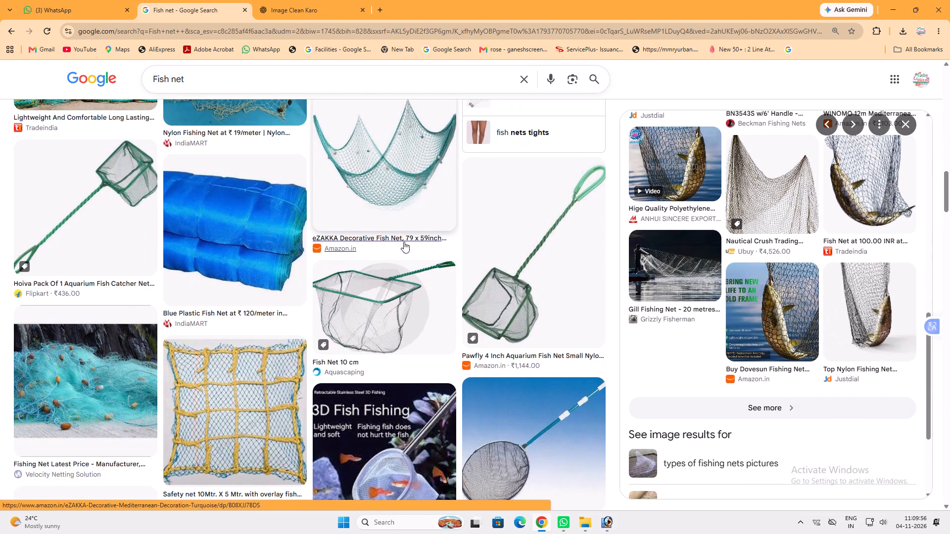
pyautogui.scroll(-6, 362, 249)
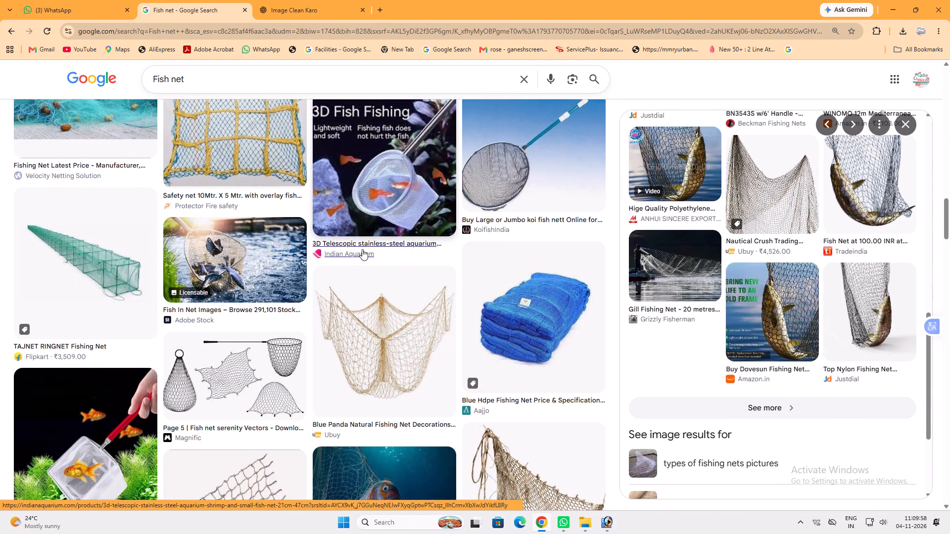
pyautogui.scroll(-2, 362, 249)
pyautogui.click(362, 249)
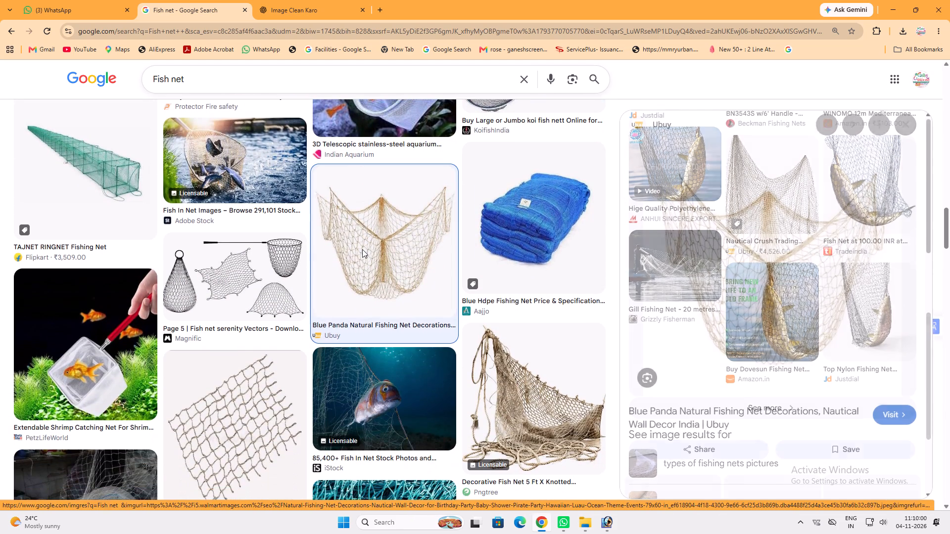
pyautogui.scroll(-3, 362, 249)
pyautogui.scroll(-2, 670, 269)
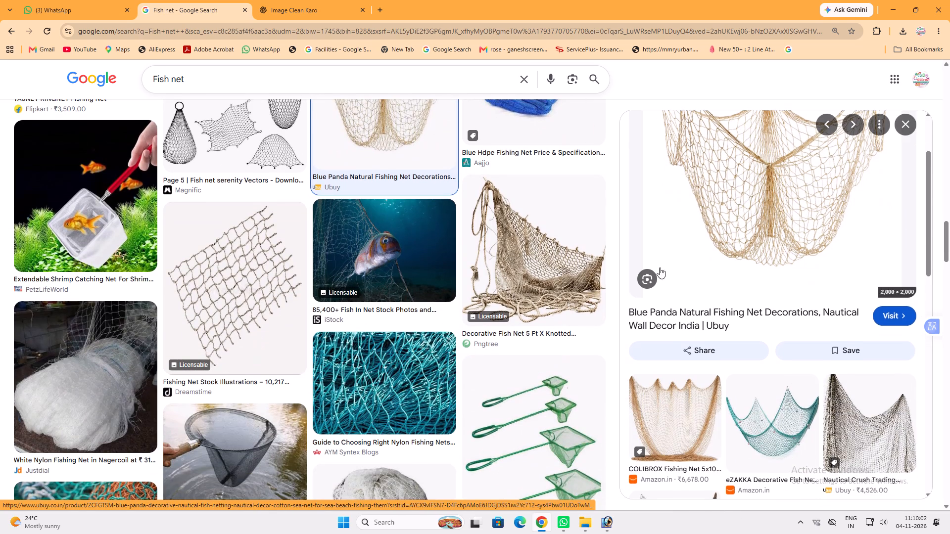
pyautogui.scroll(-3, 667, 260)
pyautogui.scroll(-4, 410, 251)
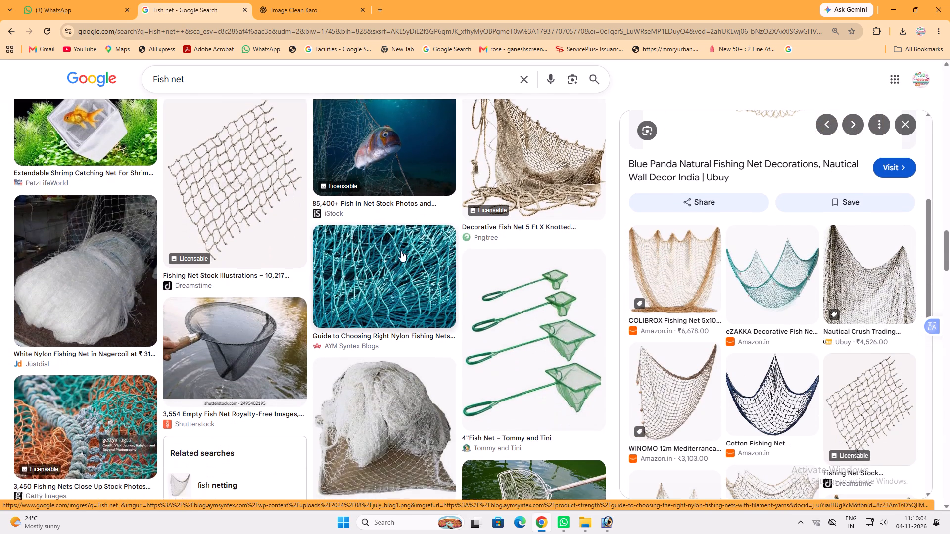
pyautogui.scroll(-8, 401, 251)
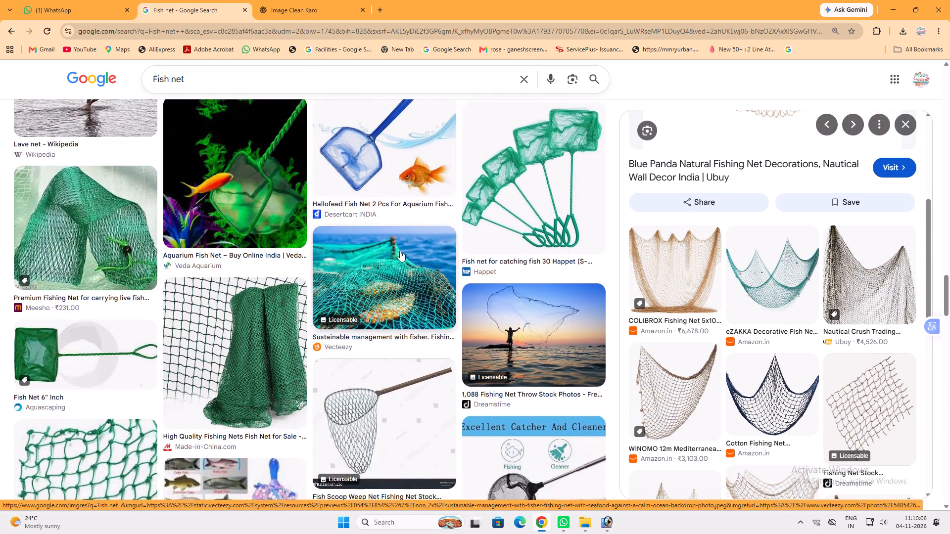
pyautogui.scroll(-7, 400, 251)
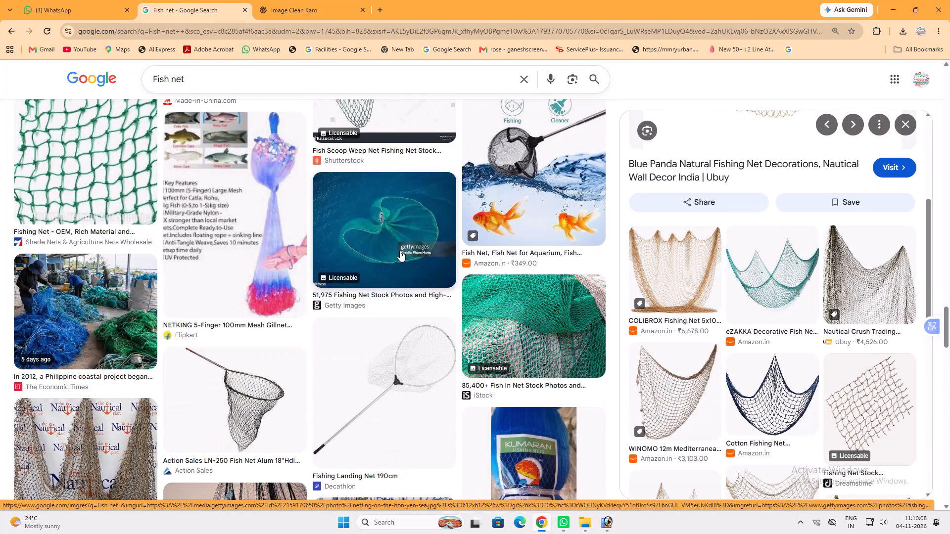
pyautogui.scroll(-1, 405, 259)
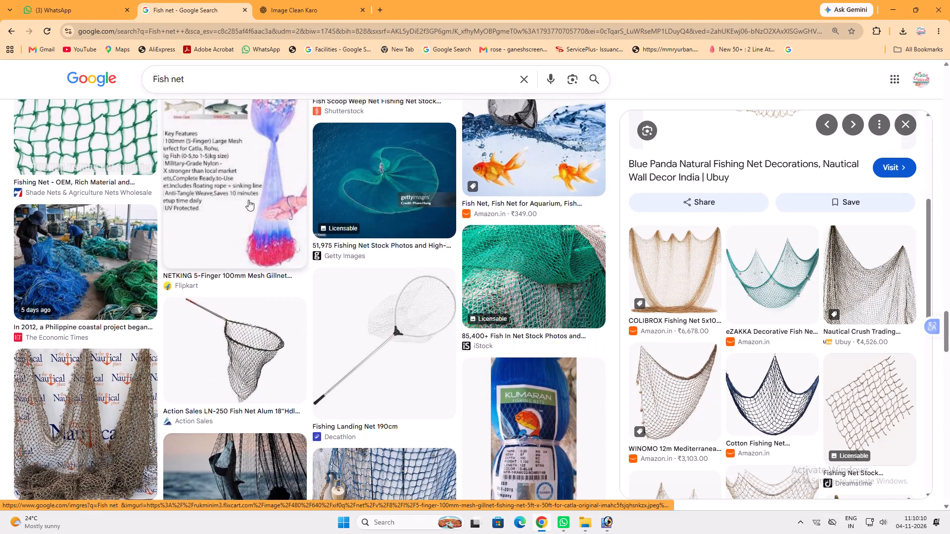
# Preview the NETKING gillnet picture, open its full set of related images and examine them for a usable net.
pyautogui.click(248, 200)
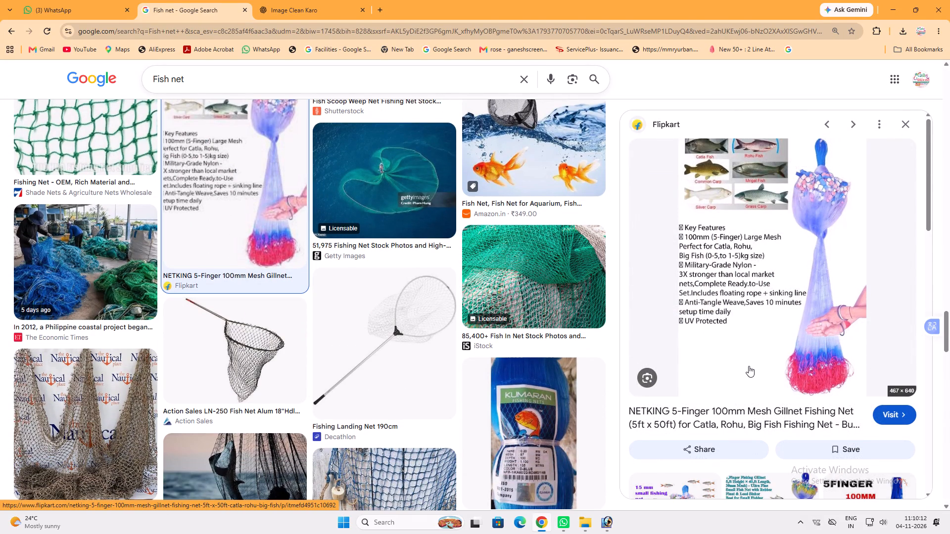
pyautogui.scroll(-14, 748, 338)
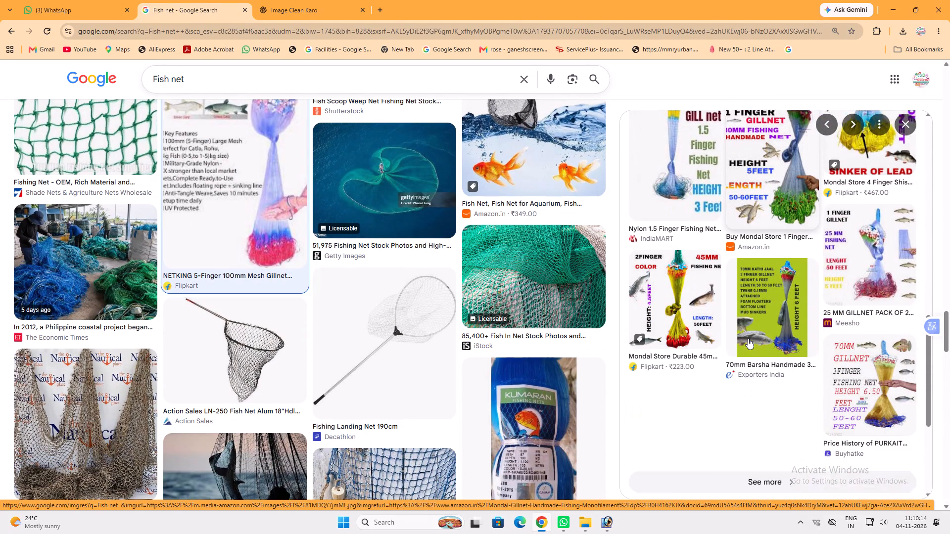
pyautogui.scroll(-5, 747, 341)
pyautogui.click(743, 255)
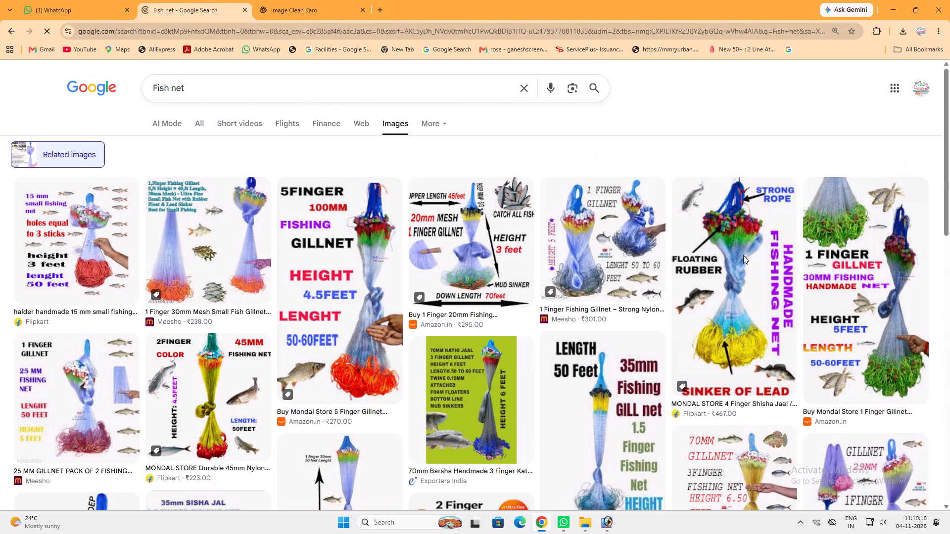
pyautogui.scroll(-3, 388, 261)
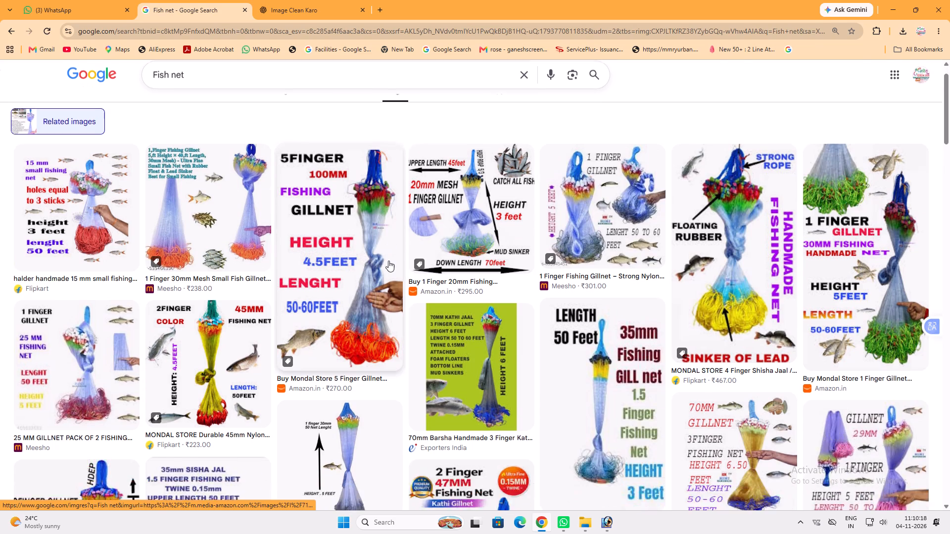
pyautogui.scroll(-8, 388, 261)
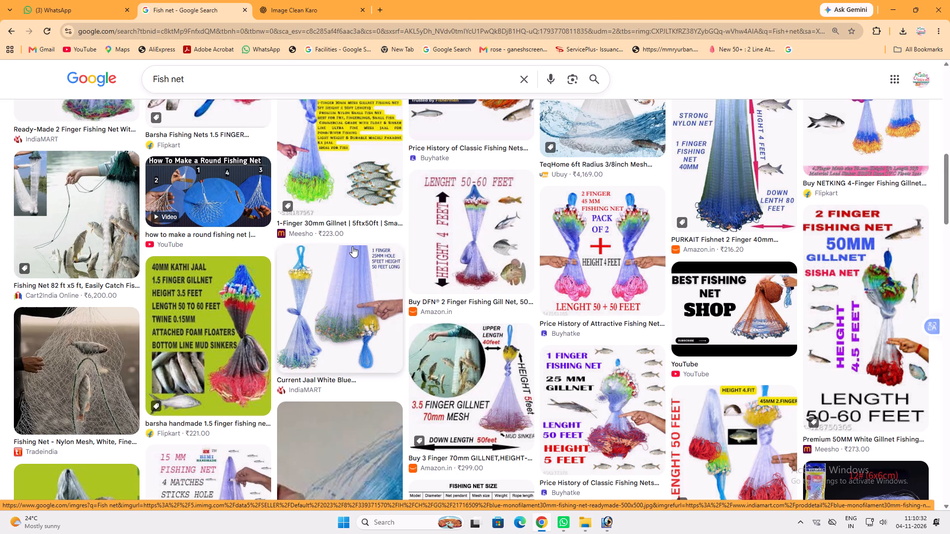
# Extend the image search to "Fish net Gilnet" and switch to the suggested spelling "Gillnet".
pyautogui.click(212, 82)
pyautogui.press('space')
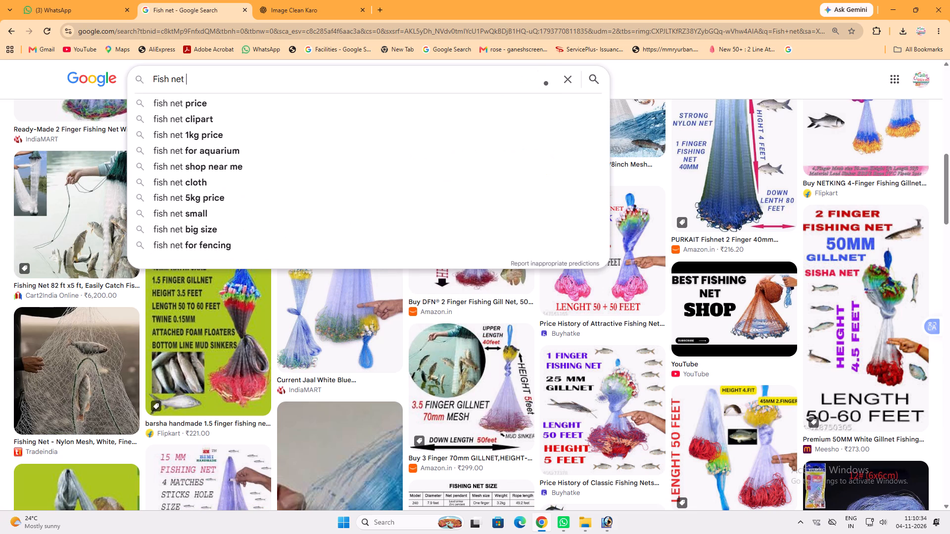
pyautogui.write('Gil')
pyautogui.write('net')
pyautogui.press('Return')
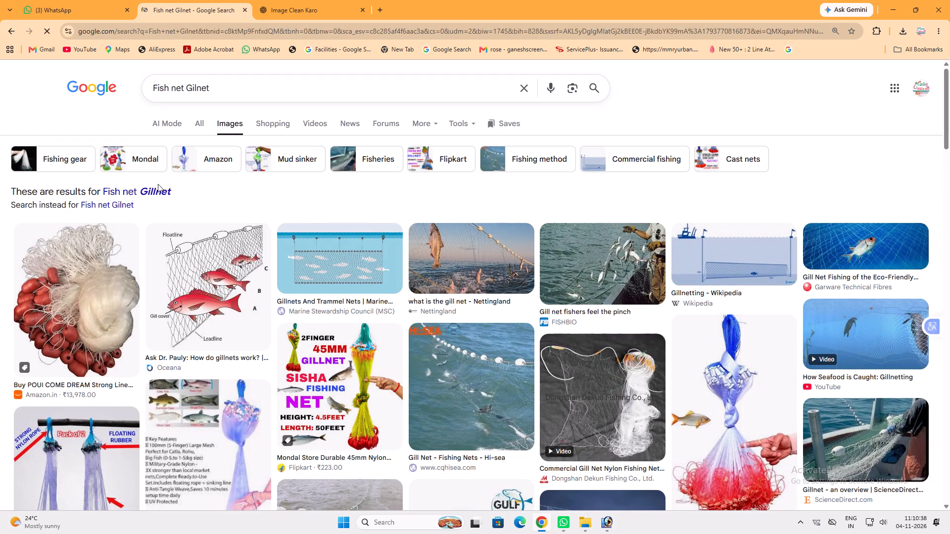
pyautogui.click(157, 187)
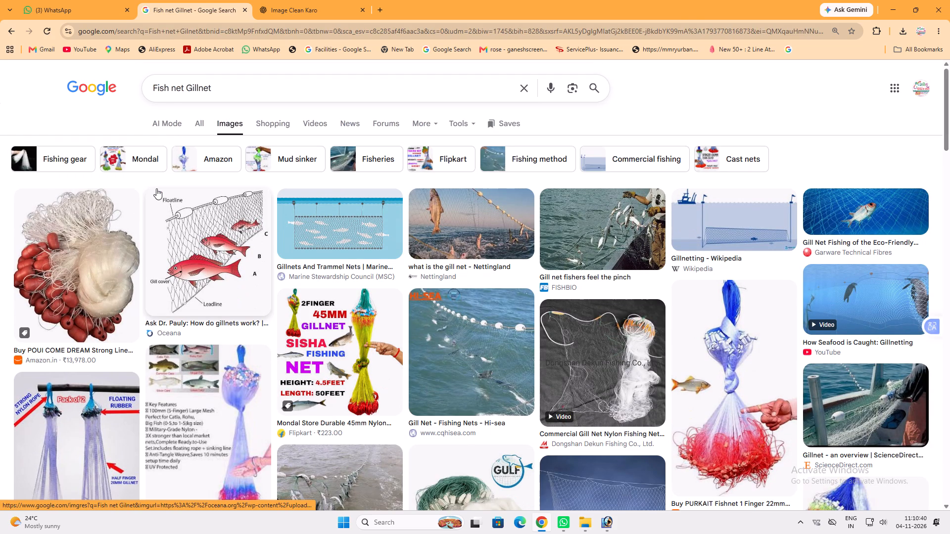
# Shorten the image search to "Gillnet" only.
pyautogui.moveTo(184, 92); pyautogui.dragTo(98, 89)
pyautogui.press('space')
pyautogui.press('Return')
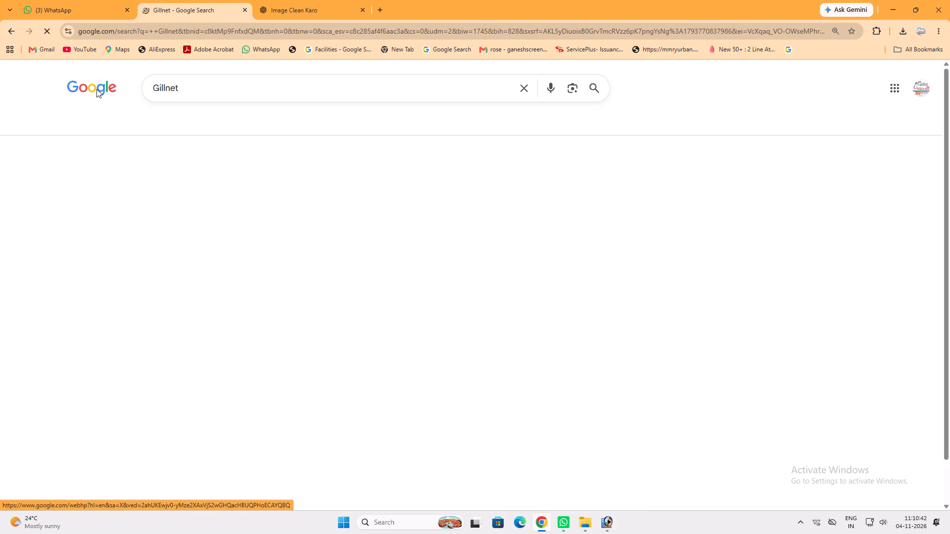
# Copy the Amazon picture of the blue and white 18mm gillnet from the results and paste it into the Photoshop banner.
pyautogui.scroll(-2, 360, 285)
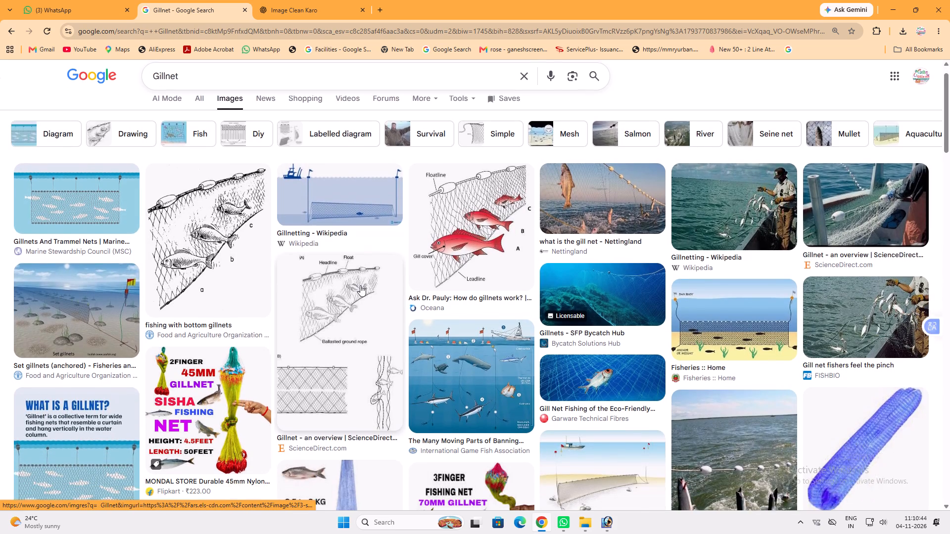
pyautogui.scroll(-3, 360, 285)
pyautogui.scroll(-6, 658, 240)
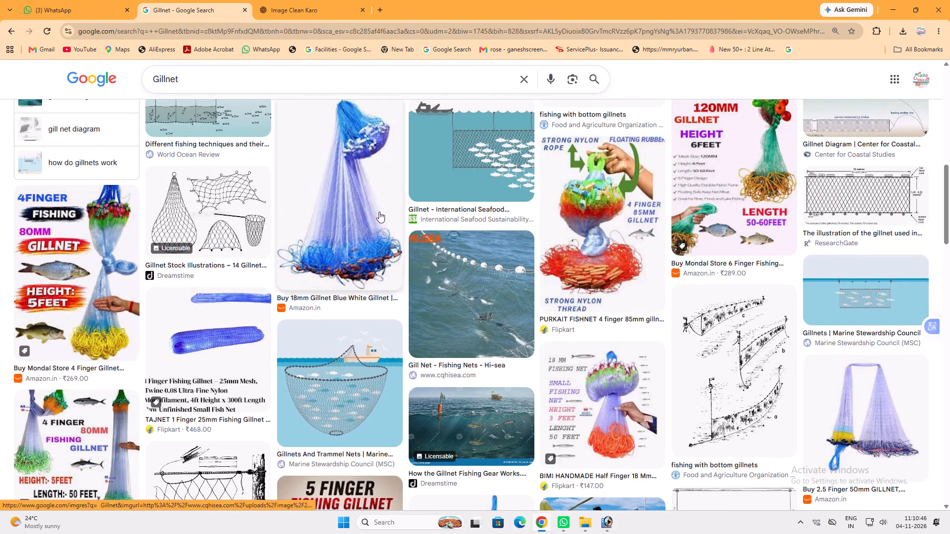
pyautogui.click(350, 199)
pyautogui.rightClick(785, 231)
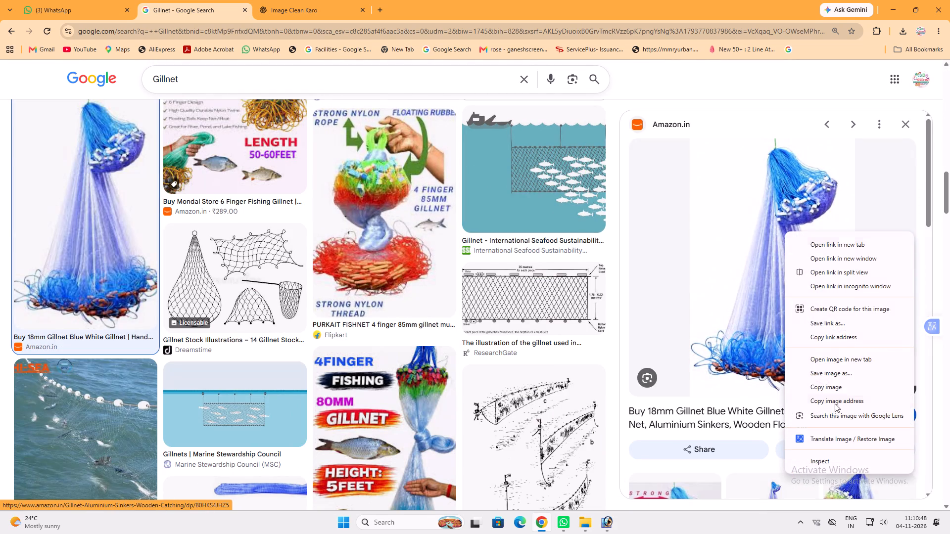
pyautogui.click(824, 384)
pyautogui.click(607, 519)
pyautogui.hotkey('ctrl', 'v')
# Cut out the gillnet by selecting its white background with the Magic Wand at tolerance 20, delete it and deselect.
pyautogui.press('w')
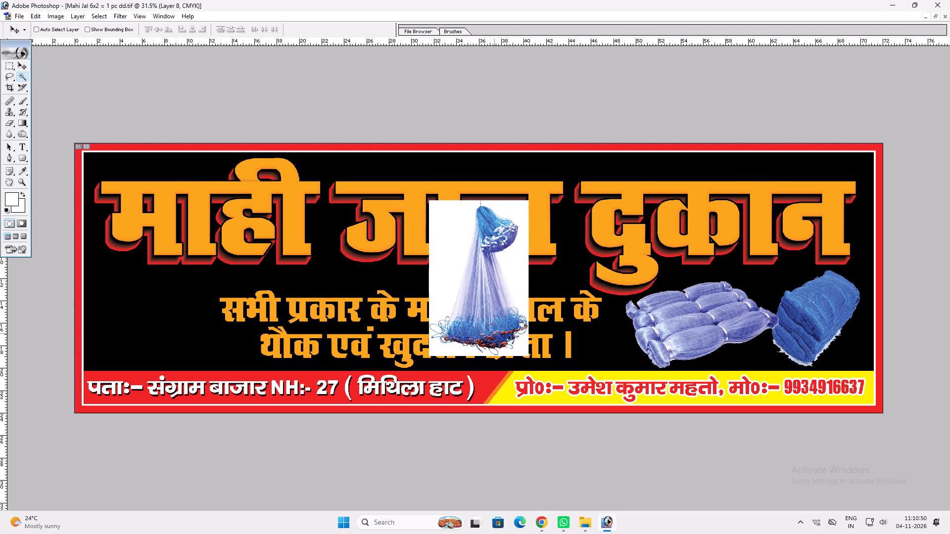
pyautogui.click(511, 303)
pyautogui.click(403, 235)
pyautogui.click(472, 232)
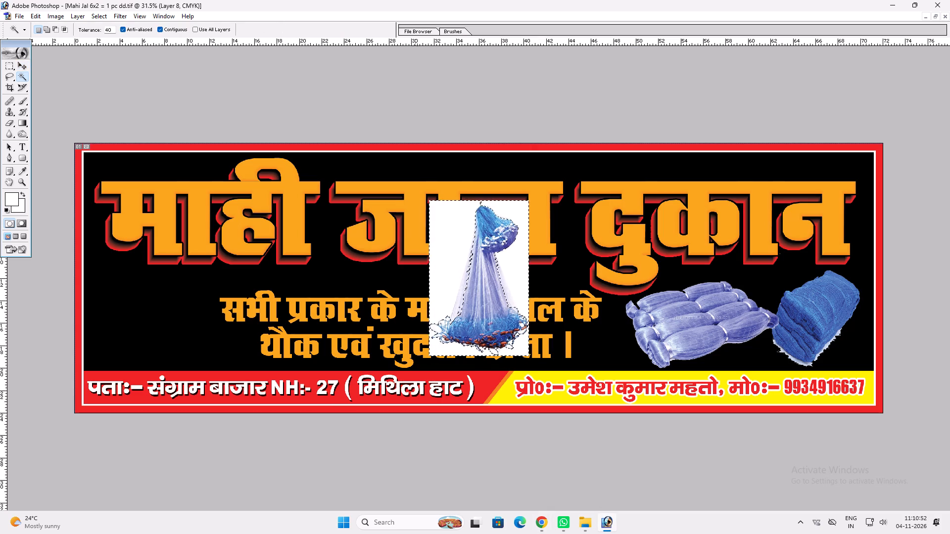
pyautogui.moveTo(114, 29); pyautogui.dragTo(0, 41)
pyautogui.write('20')
pyautogui.doubleClick(451, 254)
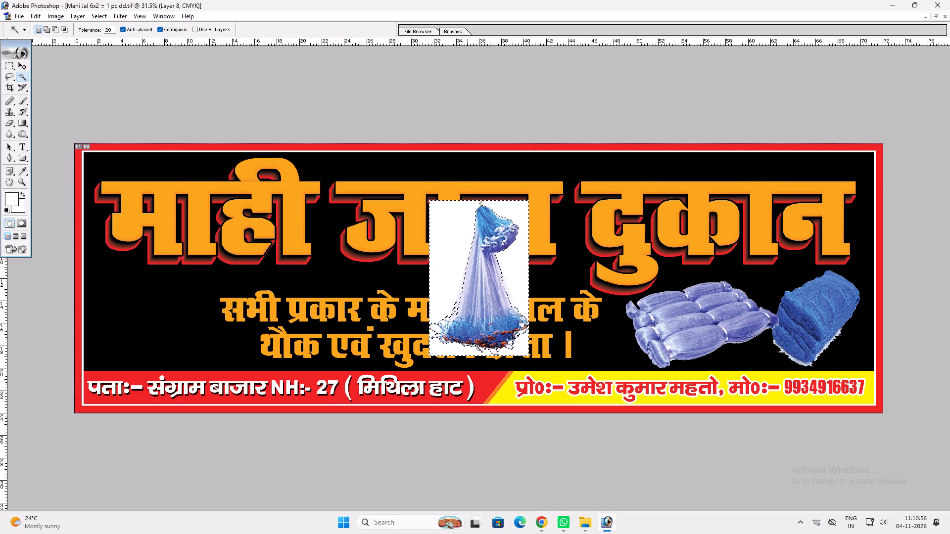
pyautogui.press('Delete')
pyautogui.hotkey('ctrl', 'd')
# Move the gillnet to the empty area before the tagline, above the address strip, and shrink it to fit below the heading.
pyautogui.press('v')
pyautogui.press('v')
pyautogui.moveTo(512, 297); pyautogui.dragTo(168, 320)
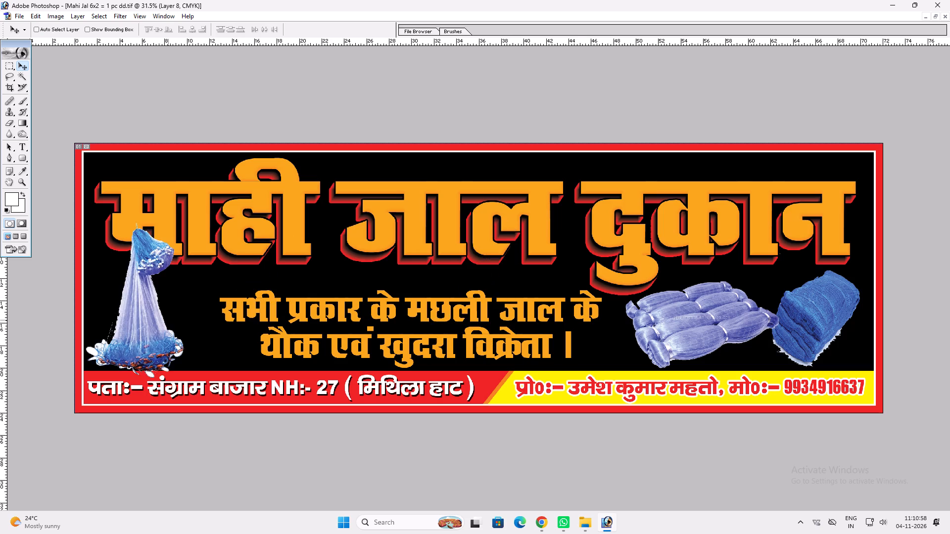
pyautogui.moveTo(168, 320); pyautogui.dragTo(166, 313)
pyautogui.hotkey('ctrl', 't')
pyautogui.keyDown('shift'); pyautogui.moveTo(183, 217); pyautogui.dragTo(152, 267); pyautogui.keyUp('shift')
pyautogui.press('Return')
# Send the gillnet layer to the back and bring it forward one level, behind the address strip.
pyautogui.press('v')
pyautogui.click(148, 280)
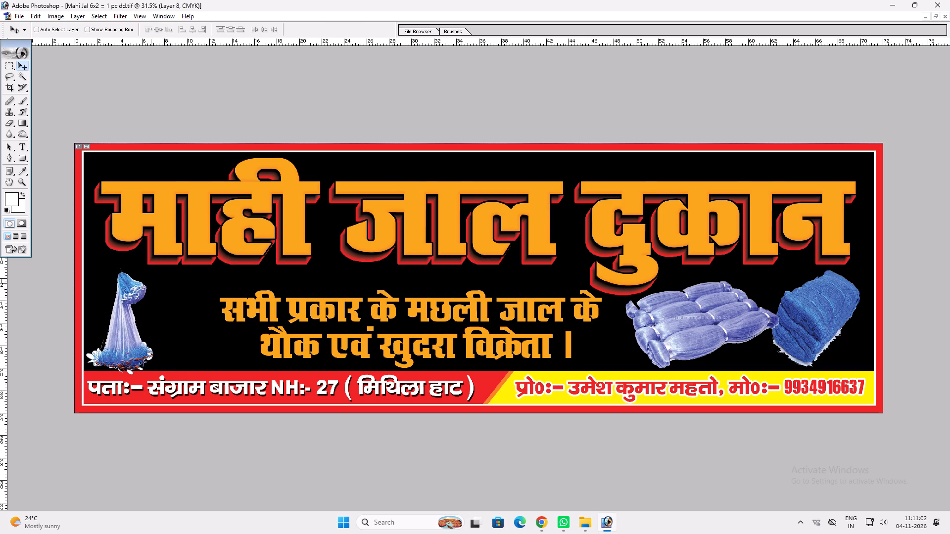
pyautogui.hotkey('ctrl', 'shift', '[')
pyautogui.hotkey('ctrl', ']')
# Enlarge the gillnet slightly upward toward the heading, keeping its base at the address strip.
pyautogui.press('v')
pyautogui.hotkey('ctrl', 't')
pyautogui.keyDown('shift'); pyautogui.moveTo(153, 270); pyautogui.dragTo(162, 267); pyautogui.keyUp('shift')
pyautogui.hotkey('shift', 'Return')
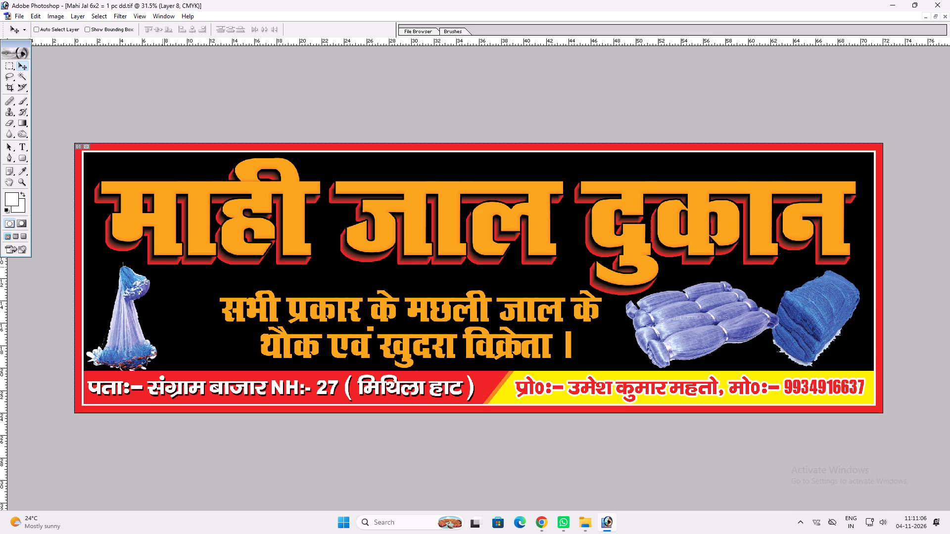
pyautogui.press('v')
# Switch to Chrome and look through the Gillnet image results and related pictures for another net product photo.
pyautogui.click(545, 522)
pyautogui.scroll(-5, 754, 331)
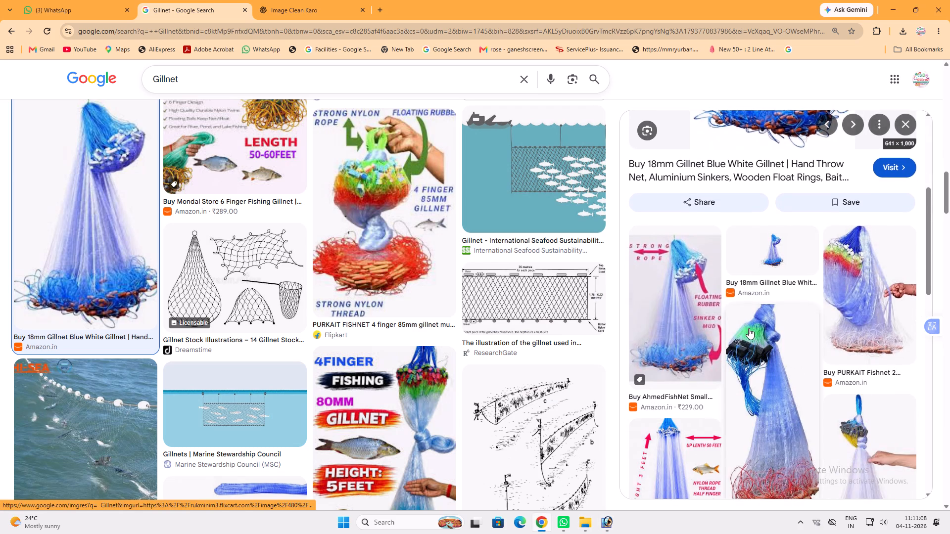
pyautogui.scroll(-5, 731, 325)
pyautogui.click(780, 225)
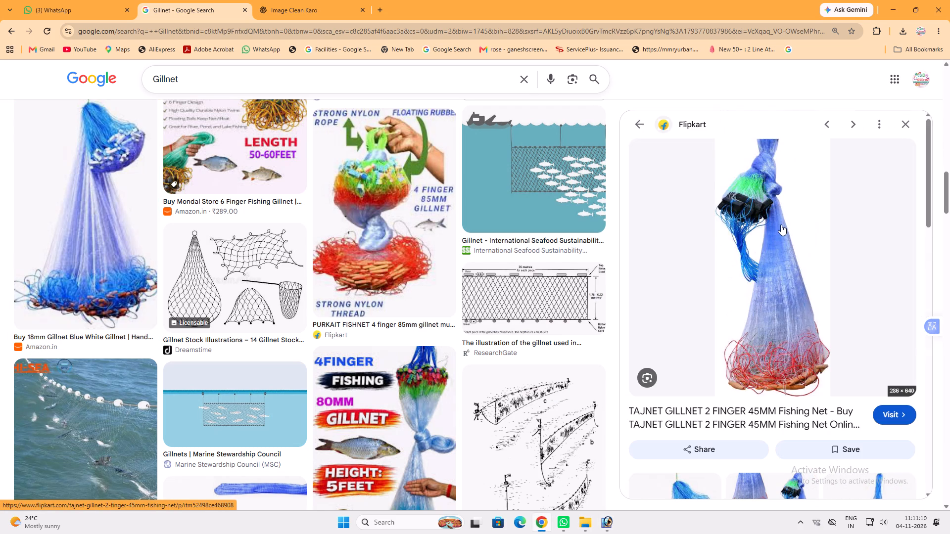
pyautogui.scroll(-2, 778, 226)
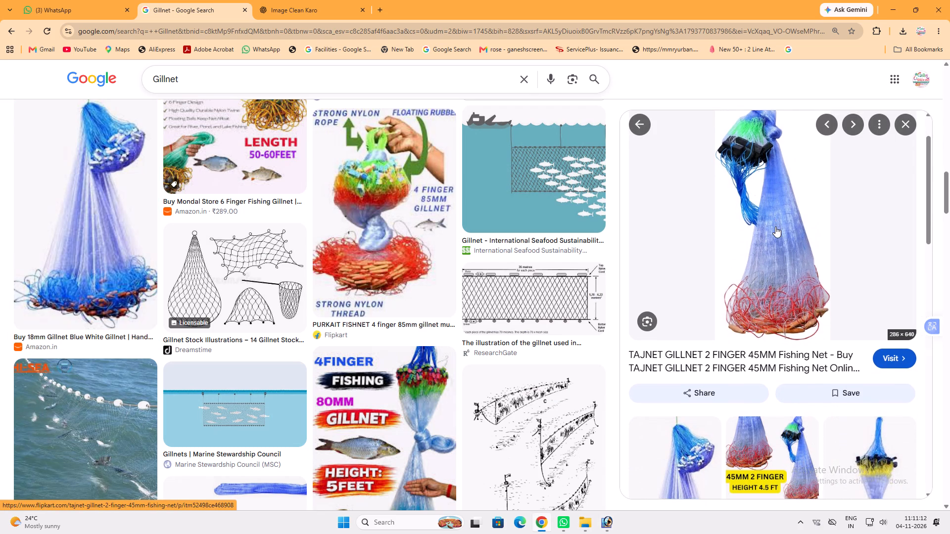
pyautogui.scroll(-1, 775, 226)
pyautogui.scroll(-9, 259, 262)
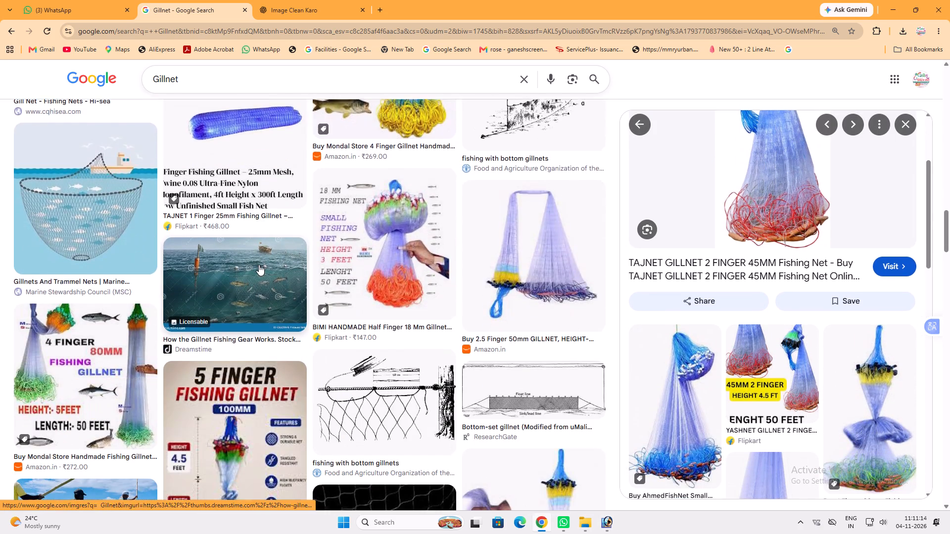
pyautogui.scroll(-2, 259, 265)
pyautogui.scroll(1, 259, 265)
pyautogui.scroll(-11, 259, 265)
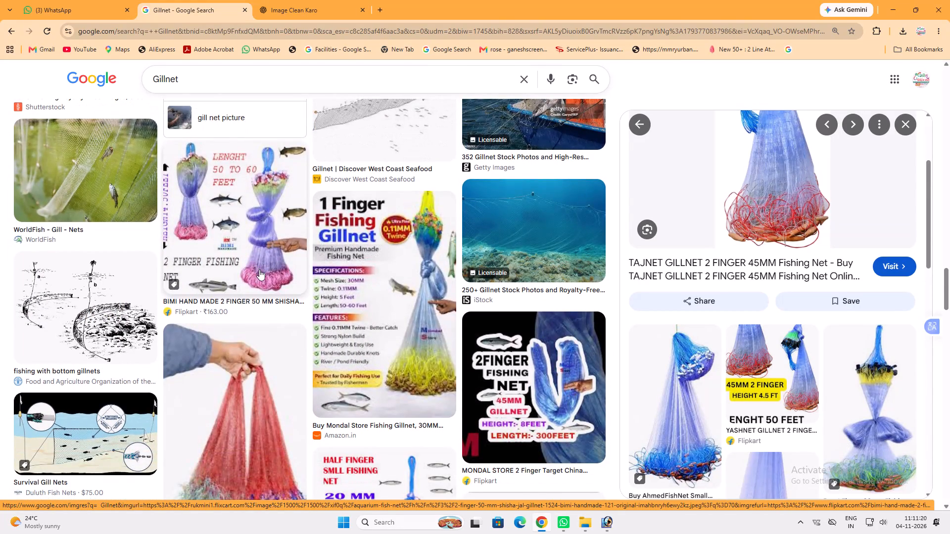
pyautogui.scroll(-6, 259, 269)
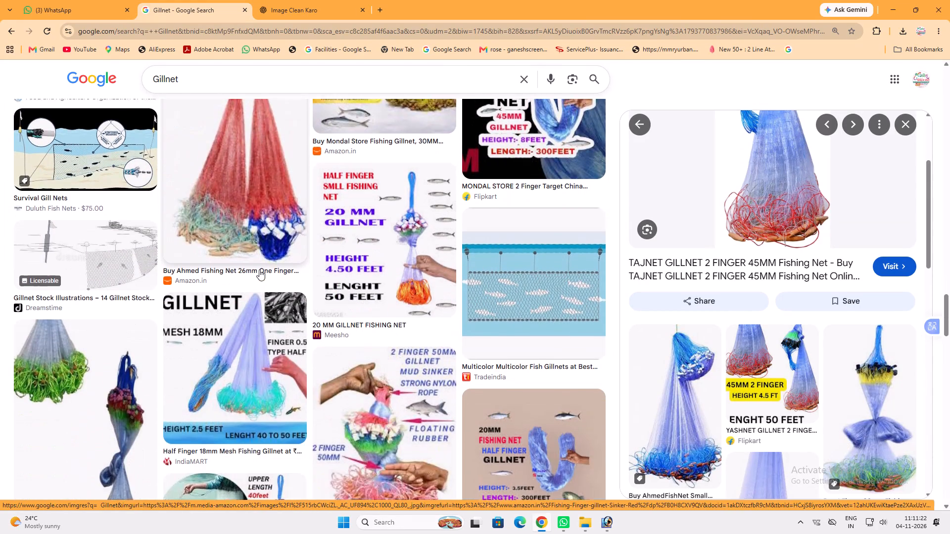
pyautogui.scroll(-4, 259, 269)
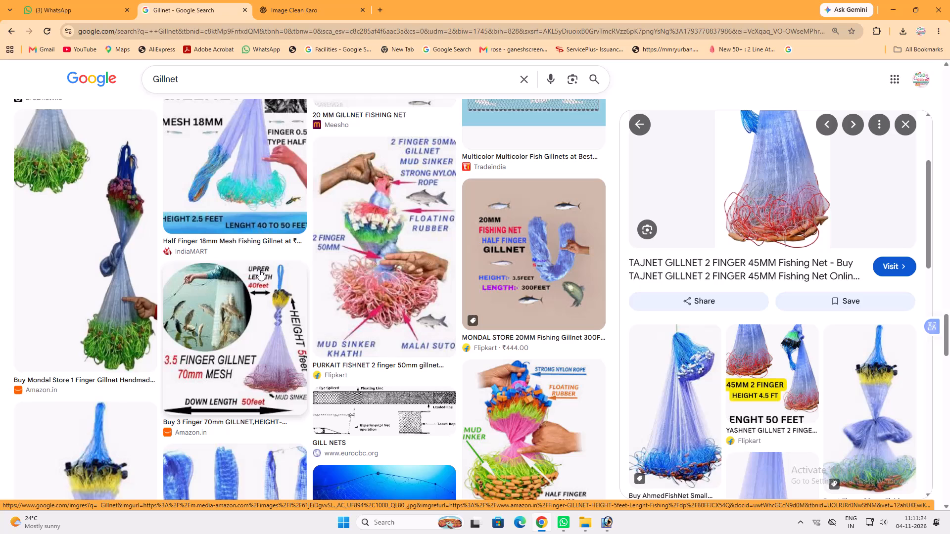
# Search Google Images for "mono Fishnet".
pyautogui.click(233, 83)
pyautogui.hotkey('ctrl', 'a')
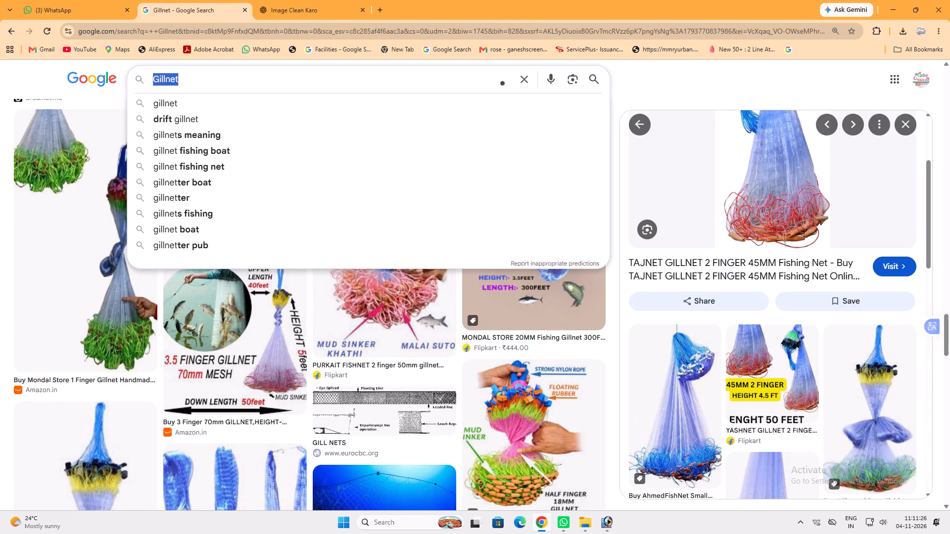
pyautogui.write('mono Fus')
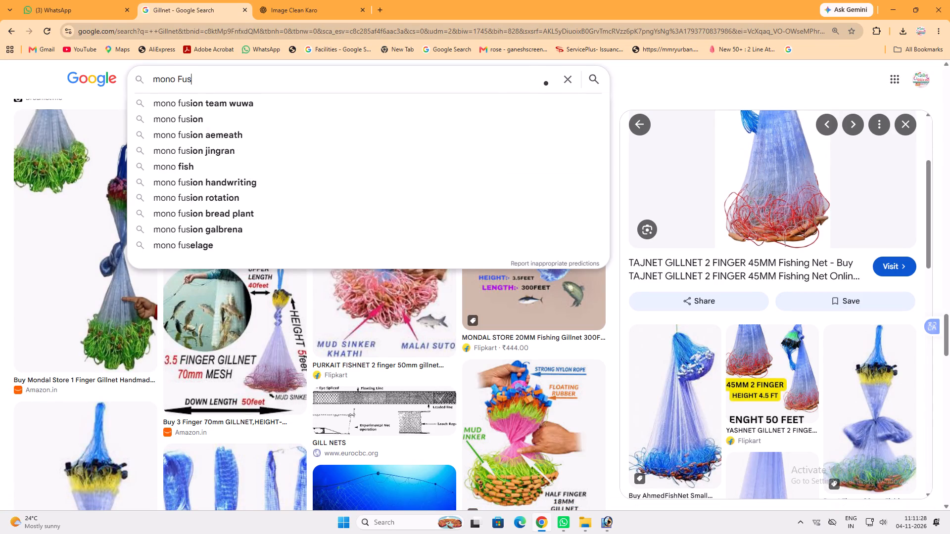
pyautogui.press('BackSpace')
pyautogui.press('BackSpace')
pyautogui.write('ishnet')
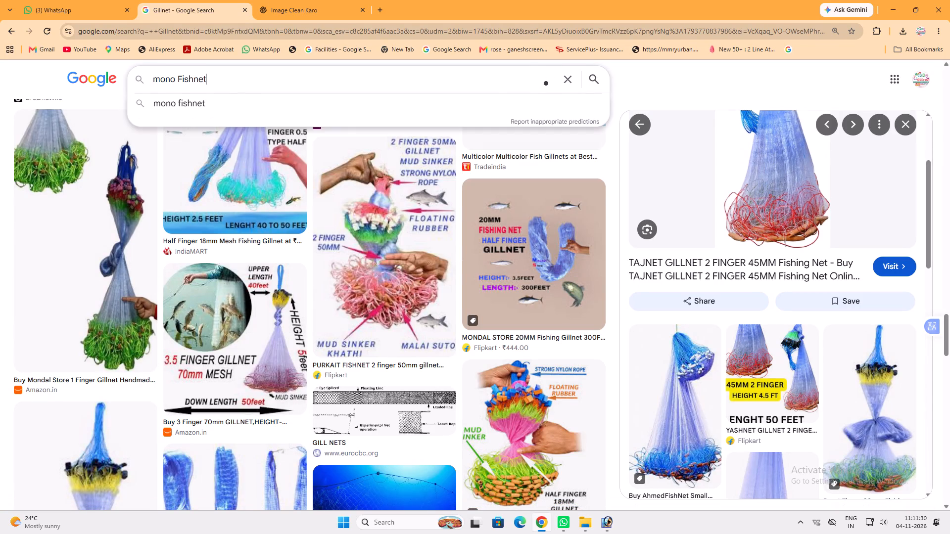
pyautogui.press('Return')
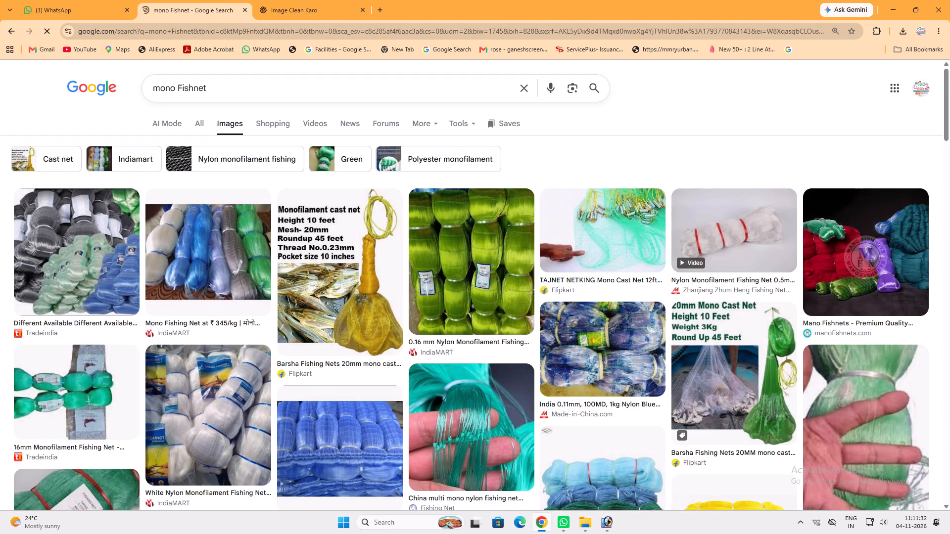
# Examine the mono fishnet image results, including the enlarged Nylon/PE/Polyester net bundle picture, for a suitable banner picture.
pyautogui.scroll(-6, 270, 199)
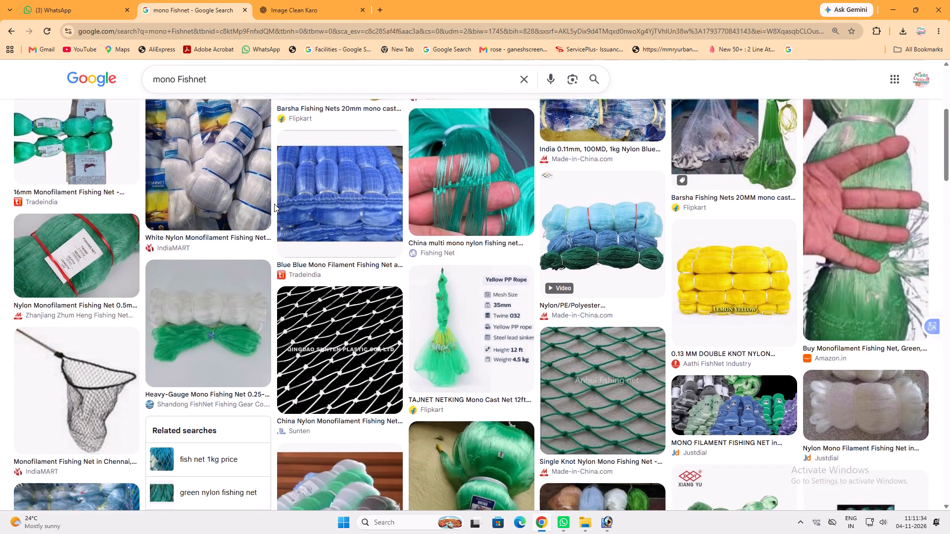
pyautogui.scroll(-2, 274, 204)
pyautogui.click(607, 135)
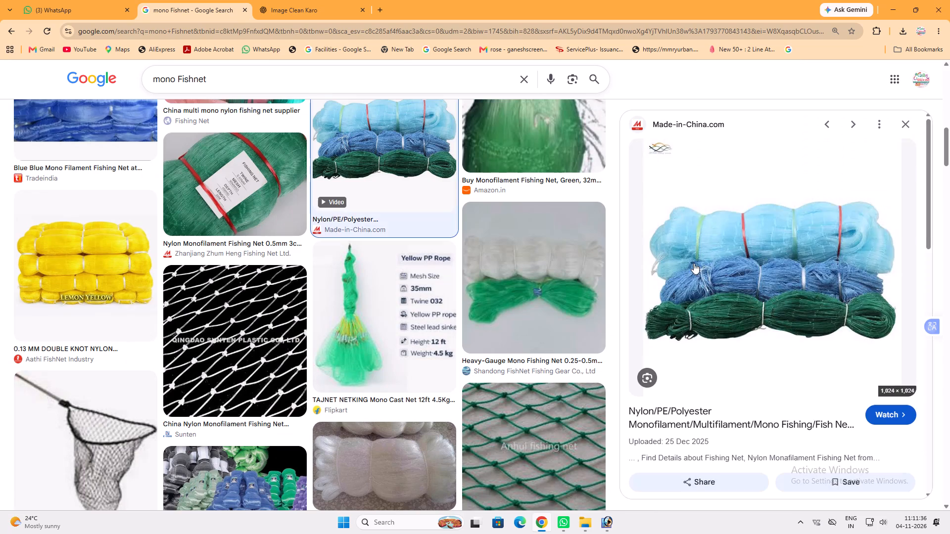
pyautogui.scroll(-10, 444, 264)
pyautogui.scroll(-1, 367, 235)
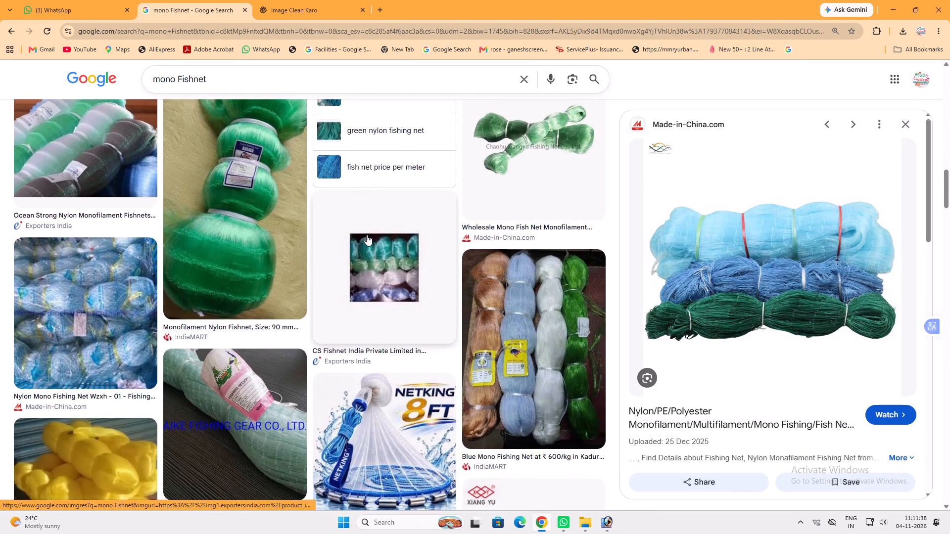
pyautogui.scroll(-11, 367, 235)
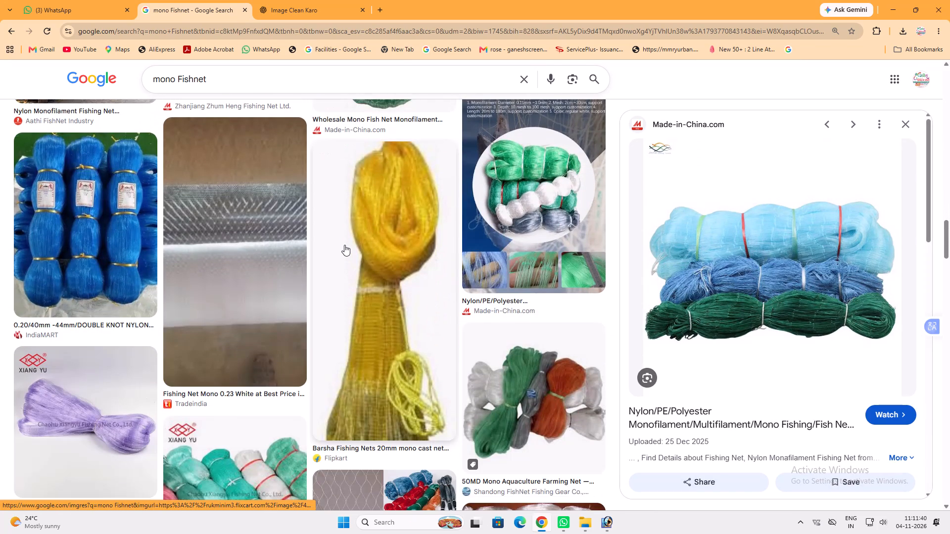
pyautogui.click(226, 88)
pyautogui.hotkey('ctrl', 'a')
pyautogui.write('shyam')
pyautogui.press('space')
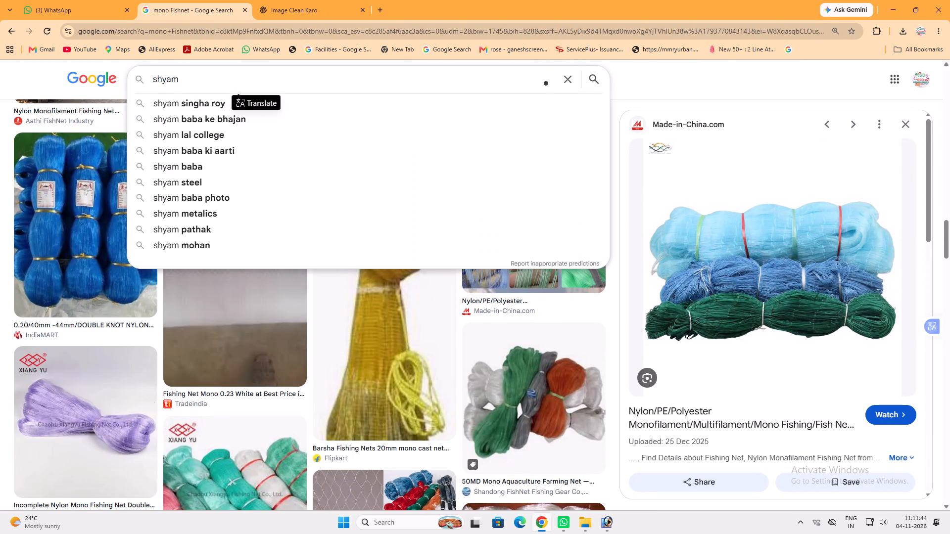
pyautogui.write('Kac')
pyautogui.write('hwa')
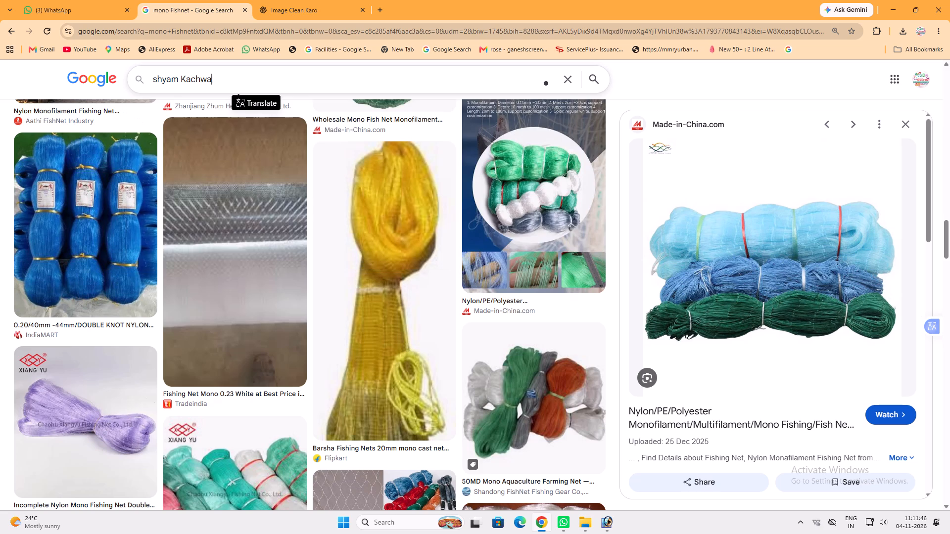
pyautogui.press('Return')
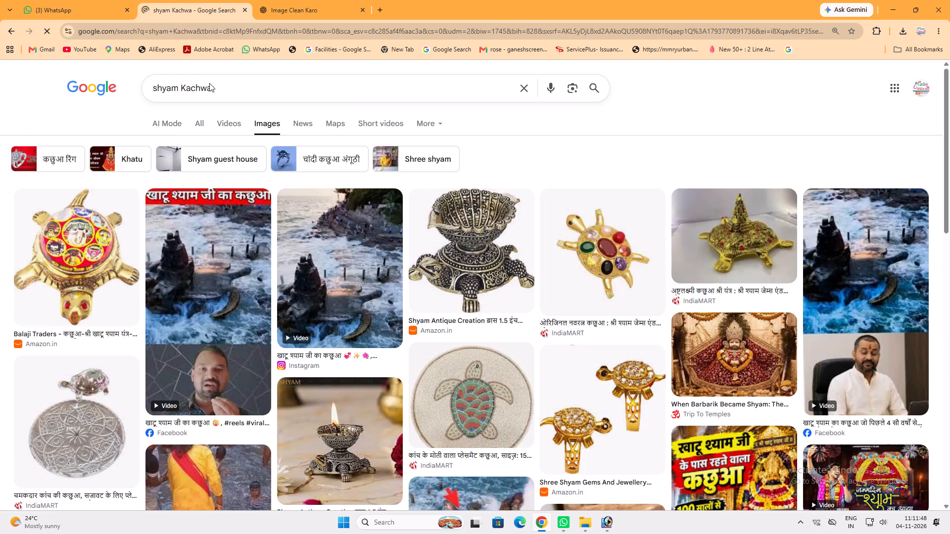
# Extend the image search to "shyam Kachwa jal" and switch to the suggested spelling "shyam Kachua jal".
pyautogui.click(212, 85)
pyautogui.press('space')
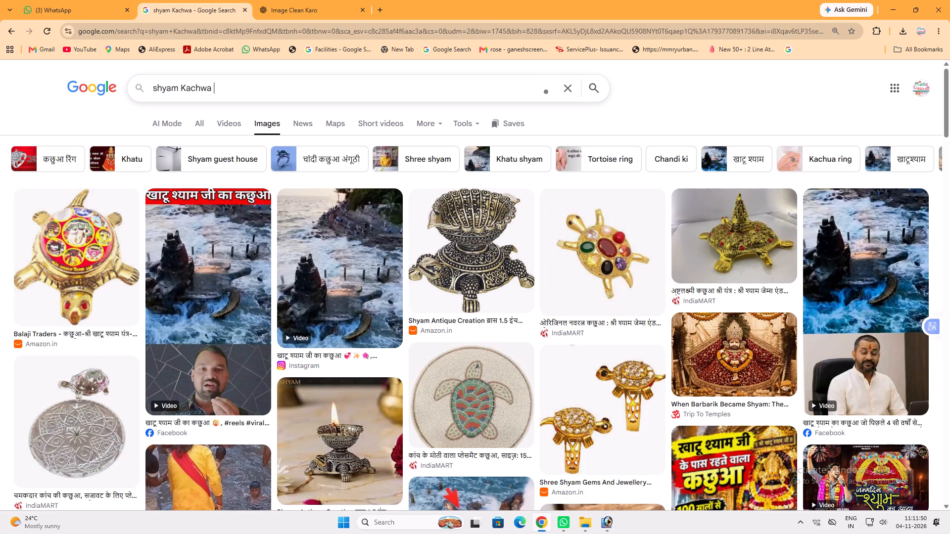
pyautogui.write('cha')
pyautogui.press('BackSpace')
pyautogui.press('BackSpace')
pyautogui.press('BackSpace')
pyautogui.write('jal')
pyautogui.press('Return')
pyautogui.click(136, 189)
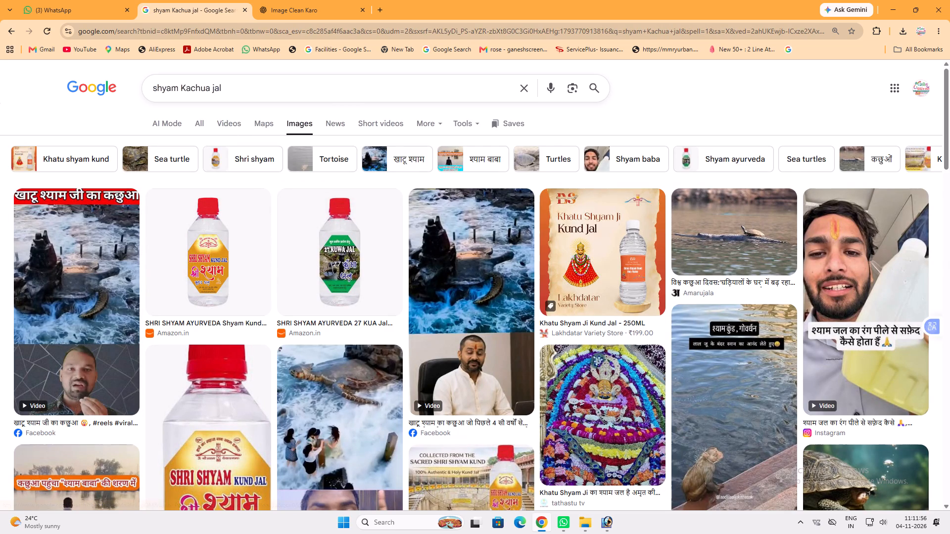
# Replace "jal" in the query and search images for "shyam Kachua fishnet".
pyautogui.click(220, 88)
pyautogui.moveTo(221, 88); pyautogui.dragTo(213, 91)
pyautogui.write('fishnet')
pyautogui.press('Return')
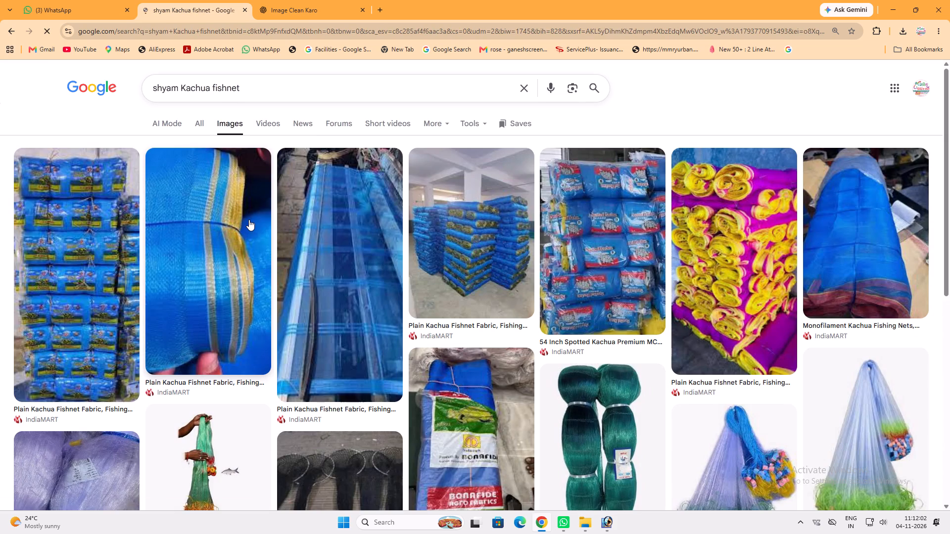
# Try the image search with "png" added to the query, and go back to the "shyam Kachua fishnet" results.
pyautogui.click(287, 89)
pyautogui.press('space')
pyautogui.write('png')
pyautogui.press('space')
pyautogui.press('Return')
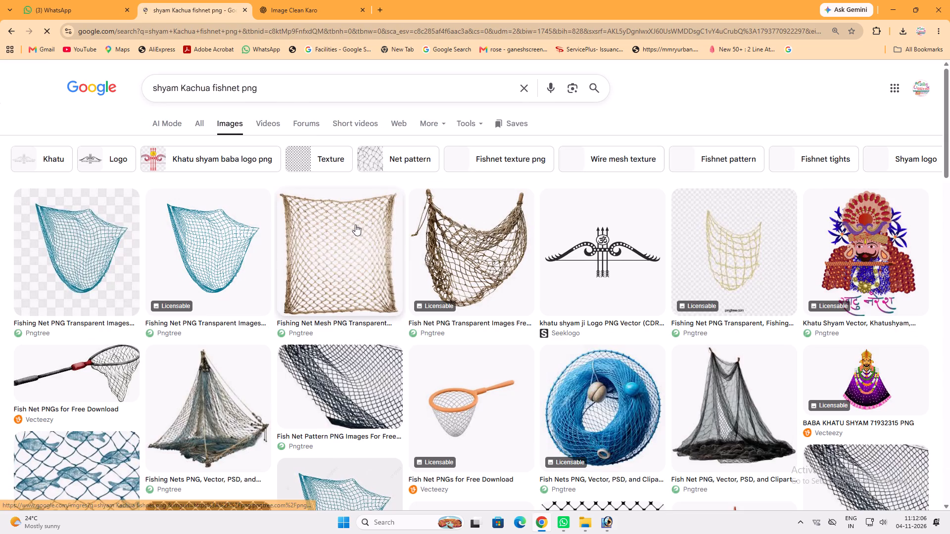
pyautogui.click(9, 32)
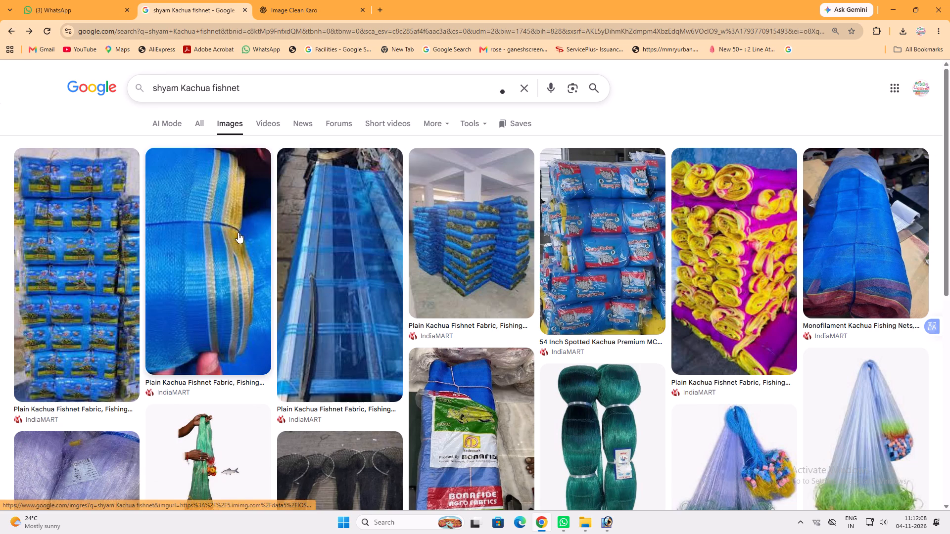
# Open the blue Kachua fishnet fabric result and examine its related pictures, including the fishnet twine and the HDPE fishing net bundle.
pyautogui.click(238, 232)
pyautogui.scroll(-8, 800, 292)
pyautogui.scroll(-4, 774, 260)
pyautogui.click(771, 240)
pyautogui.scroll(-4, 771, 240)
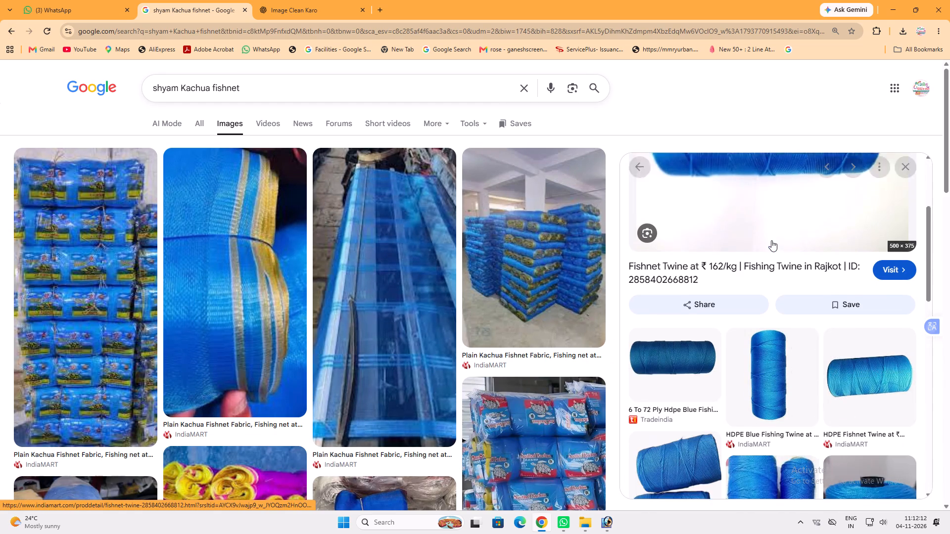
pyautogui.click(6, 31)
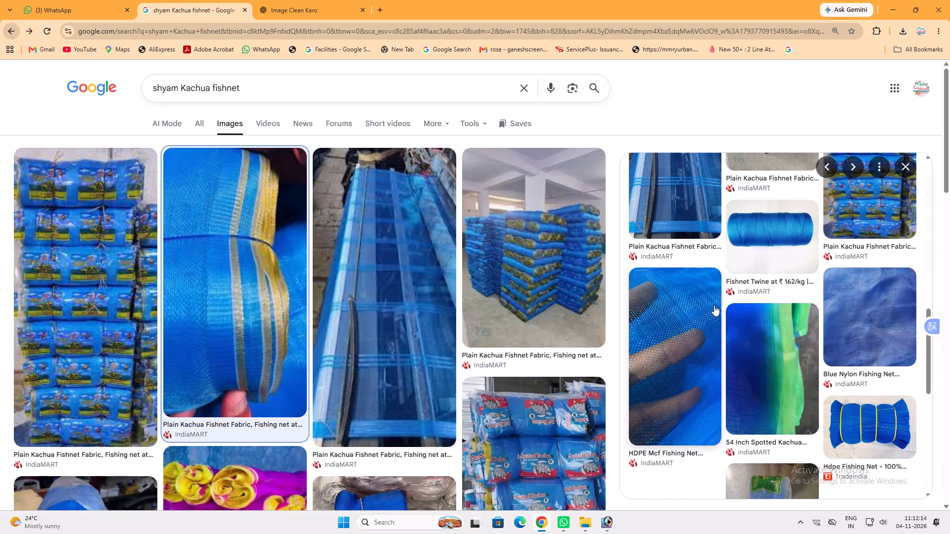
pyautogui.scroll(4, 714, 305)
pyautogui.scroll(-7, 708, 307)
pyautogui.click(854, 285)
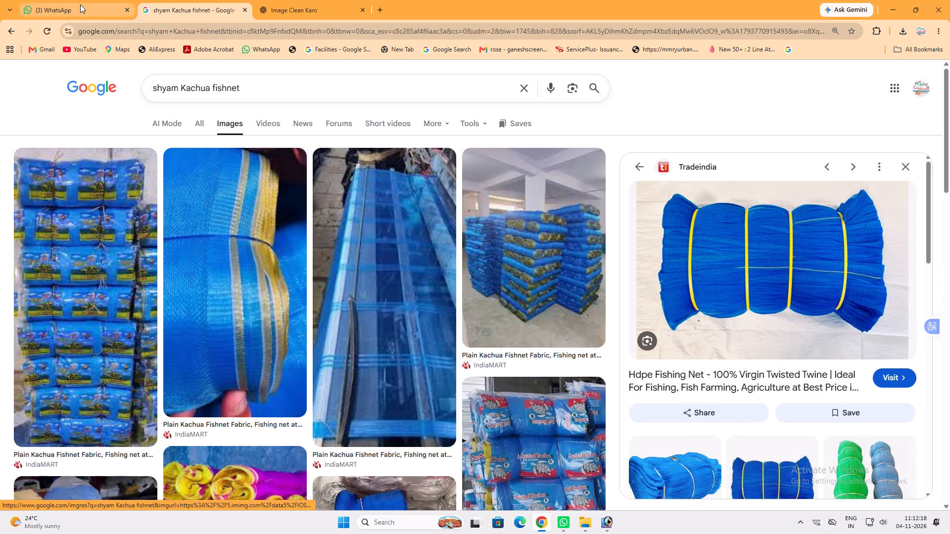
pyautogui.click(6, 33)
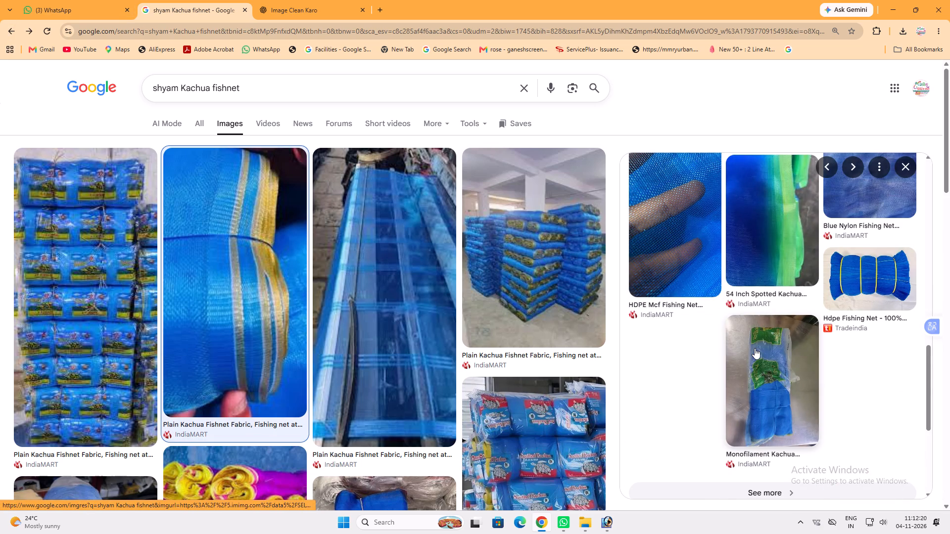
# Open the related Monofilament Kachua fishing net picture from IndiaMART and copy the image.
pyautogui.click(755, 348)
pyautogui.scroll(-4, 737, 246)
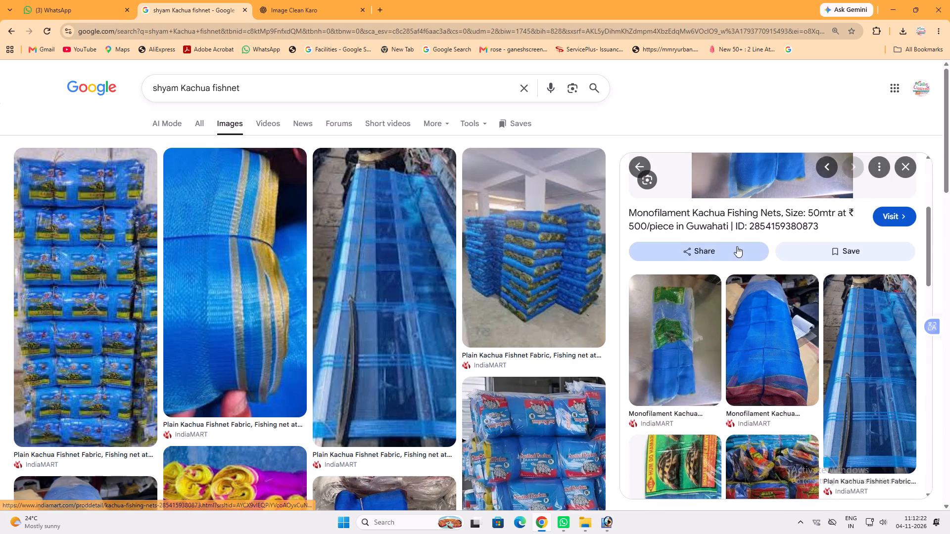
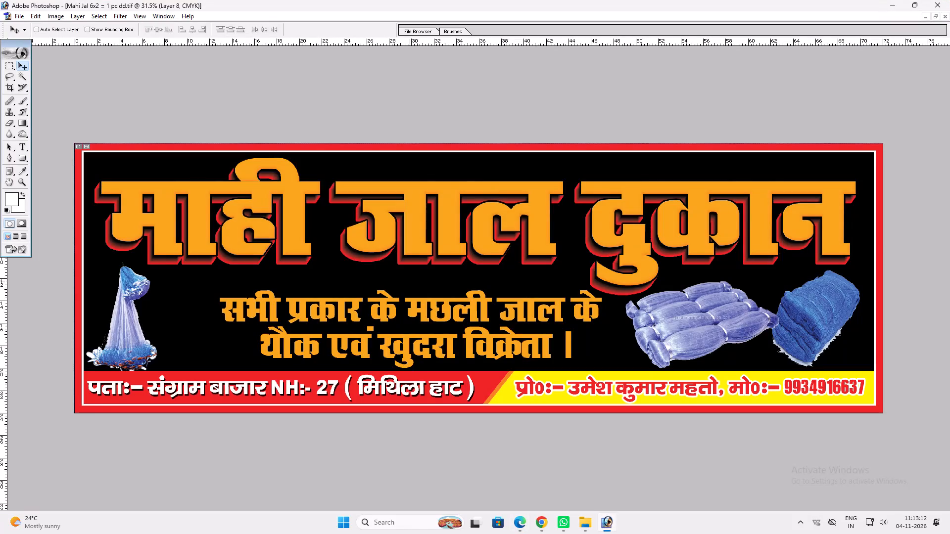
# Delete the plain background around the pasted Kachua net picture with the Magic Wand and clear the selection.
pyautogui.press('w')
pyautogui.click(419, 279)
pyautogui.press('Delete')
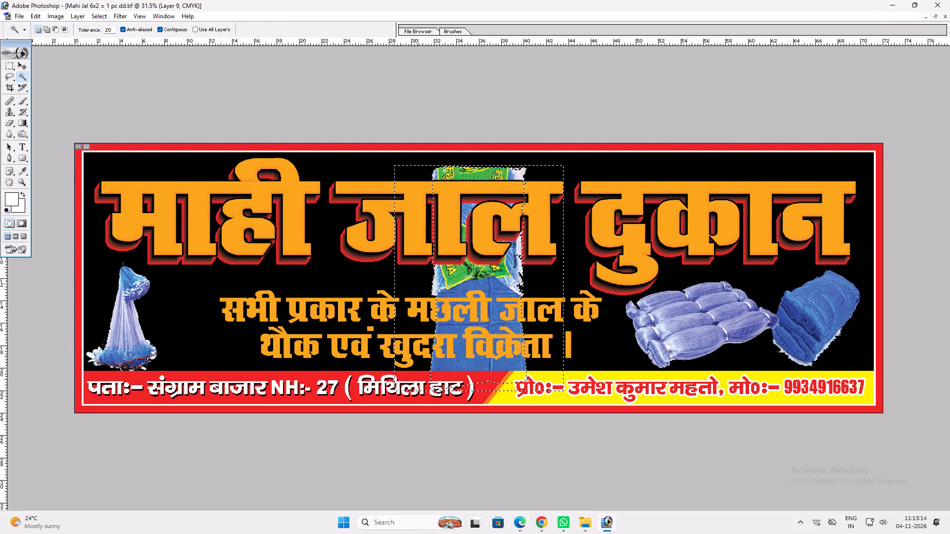
pyautogui.hotkey('ctrl', 'd')
# Bring the Kachua net picture to the front, shrink it and place it between the cast net and the tagline.
pyautogui.hotkey('ctrl', 'shift', ']')
pyautogui.hotkey('ctrl', 't')
pyautogui.keyDown('alt'); pyautogui.keyDown('shift'); pyautogui.moveTo(529, 166); pyautogui.dragTo(508, 234); pyautogui.keyUp('shift'); pyautogui.keyUp('alt')
pyautogui.hotkey('shift', 'Return')
pyautogui.press('v')
pyautogui.moveTo(488, 283); pyautogui.dragTo(189, 326)
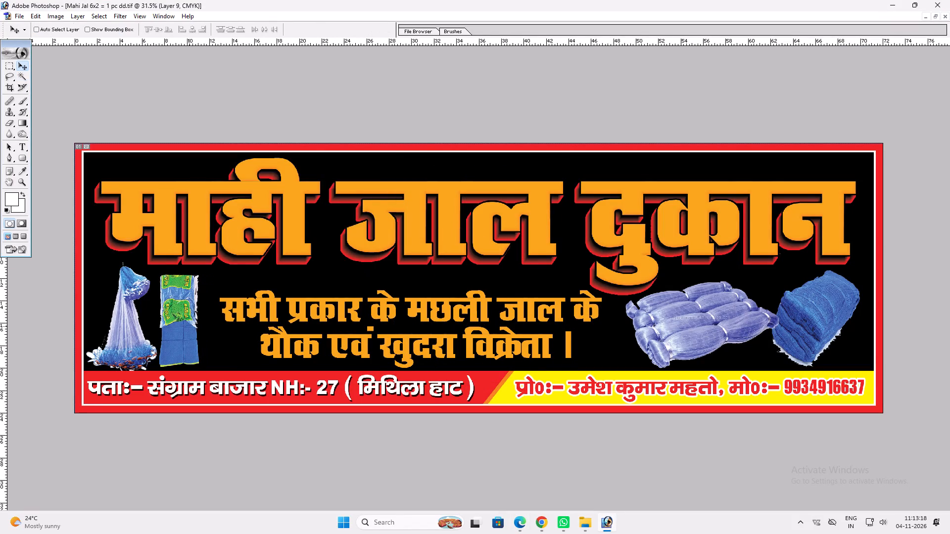
pyautogui.moveTo(189, 326); pyautogui.dragTo(189, 326)
pyautogui.hotkey('ctrl', 't')
pyautogui.keyDown('shift'); pyautogui.click(199, 364); pyautogui.keyUp('shift')
pyautogui.keyDown('shift'); pyautogui.moveTo(197, 345); pyautogui.dragTo(201, 343); pyautogui.keyUp('shift')
pyautogui.hotkey('shift', 'Return')
pyautogui.press('v')
# Add a white outer glow to the Kachua net picture with Normal blend mode, 100% opacity and a larger glow size.
pyautogui.keyDown('shift'); pyautogui.click(189, 338); pyautogui.keyUp('shift')
pyautogui.hotkey('alt', 'l')
pyautogui.hotkey('alt', 'y')
pyautogui.press('o')
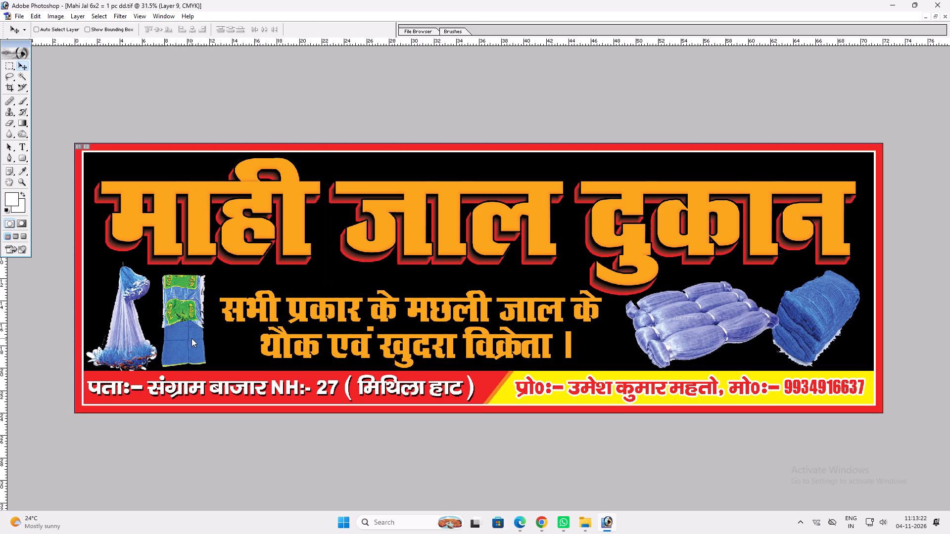
pyautogui.write('100')
pyautogui.click(516, 345)
pyautogui.click(519, 343)
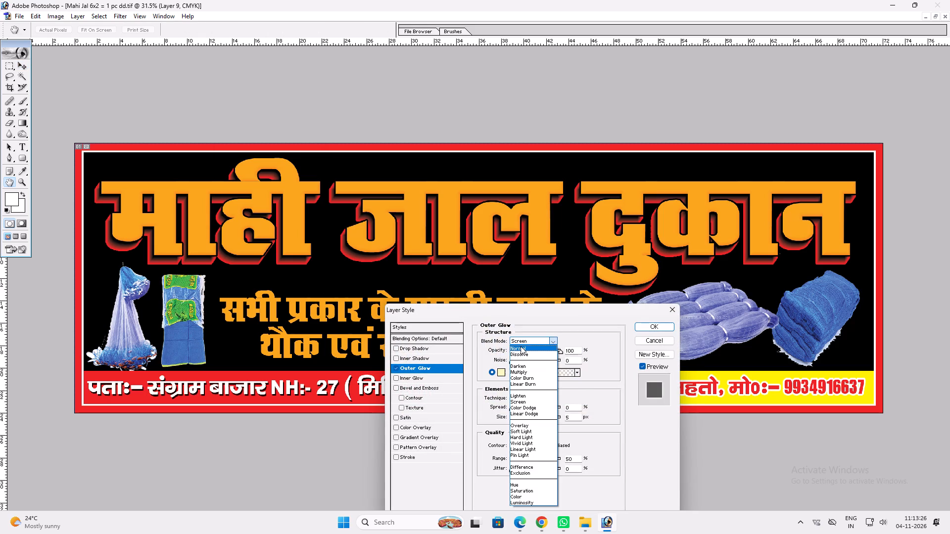
pyautogui.click(521, 346)
pyautogui.click(505, 367)
pyautogui.click(501, 369)
pyautogui.moveTo(265, 282); pyautogui.dragTo(72, 91)
pyautogui.press('Return')
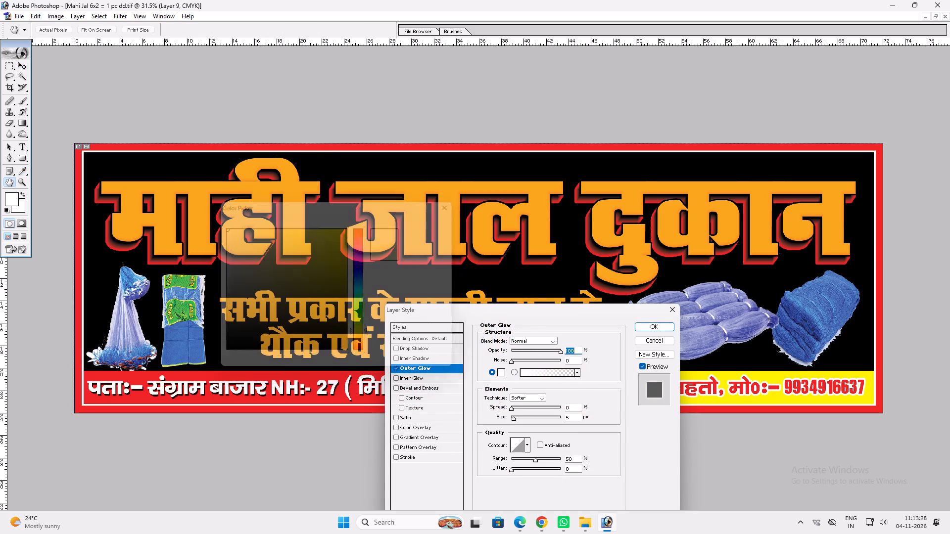
pyautogui.moveTo(516, 418); pyautogui.dragTo(524, 415)
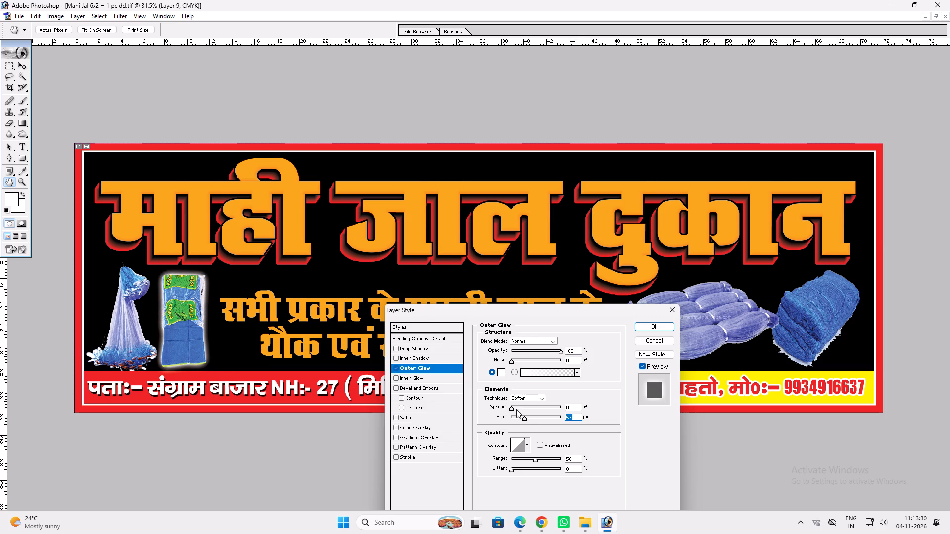
pyautogui.click(516, 409)
pyautogui.press('Return')
# Copy the Kachua net's glow style and apply it to the cast net and the pale twine bundle.
pyautogui.press('v')
pyautogui.hotkey('alt', 'l')
pyautogui.hotkey('alt', 'y')
pyautogui.hotkey('alt', 'c')
pyautogui.press('v')
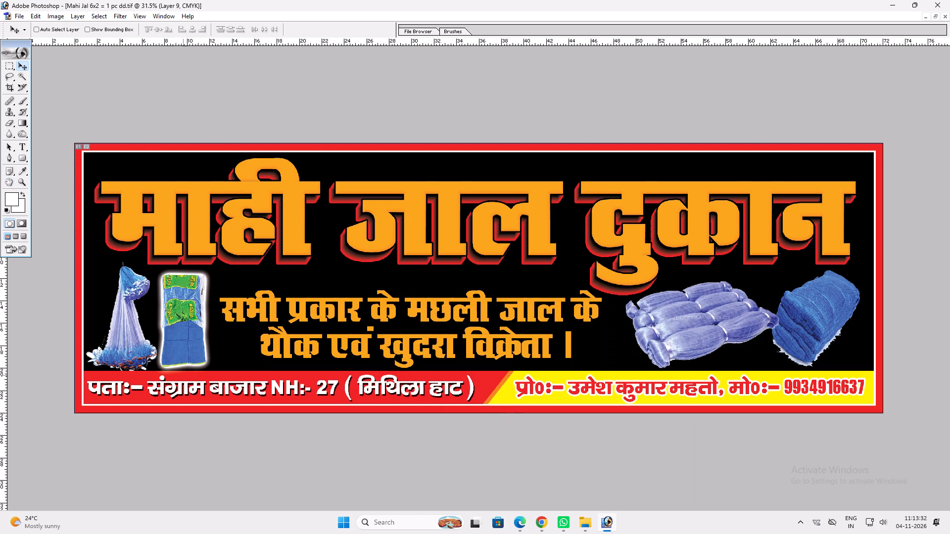
pyautogui.keyDown('ctrl'); pyautogui.click(135, 325); pyautogui.keyUp('ctrl')
pyautogui.hotkey('alt', 'l')
pyautogui.hotkey('alt', 'y')
pyautogui.write('pv')
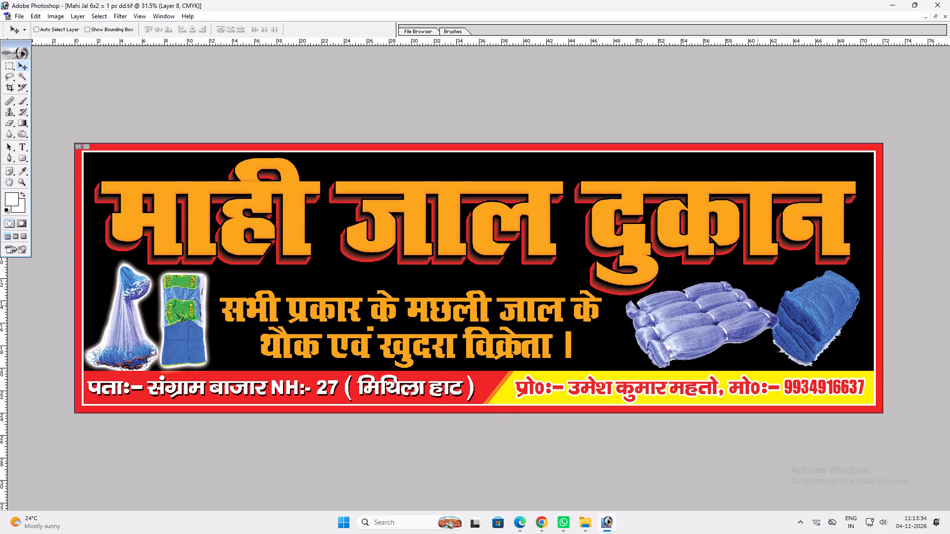
pyautogui.keyDown('ctrl'); pyautogui.click(740, 314); pyautogui.keyUp('ctrl')
pyautogui.hotkey('alt', 'l')
pyautogui.write('ypv')
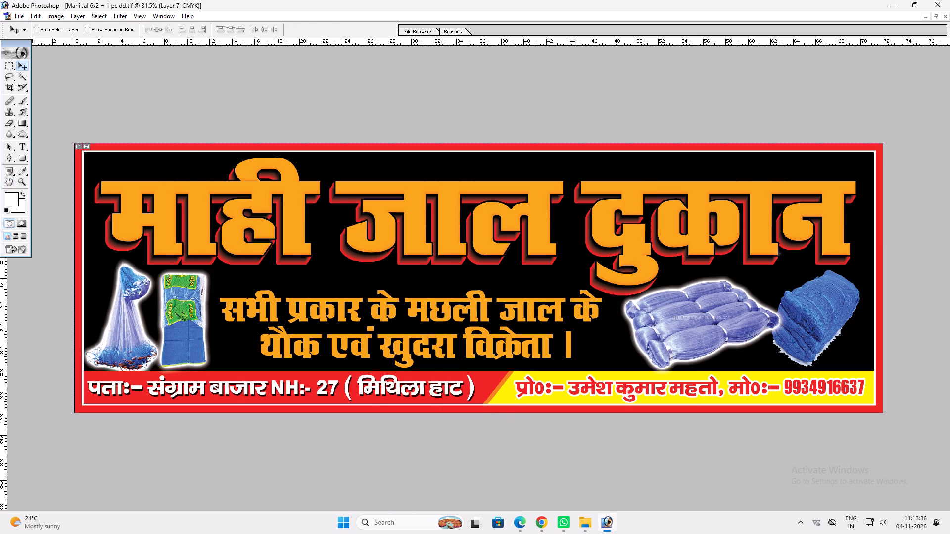
# Shrink the pale twine bundle and move it closer to the tagline, leaving a gap before the blue net pile.
pyautogui.hotkey('ctrl', 't')
pyautogui.keyDown('shift'); pyautogui.moveTo(780, 256); pyautogui.dragTo(759, 265); pyautogui.keyUp('shift')
pyautogui.hotkey('shift', 'Return')
pyautogui.press('v')
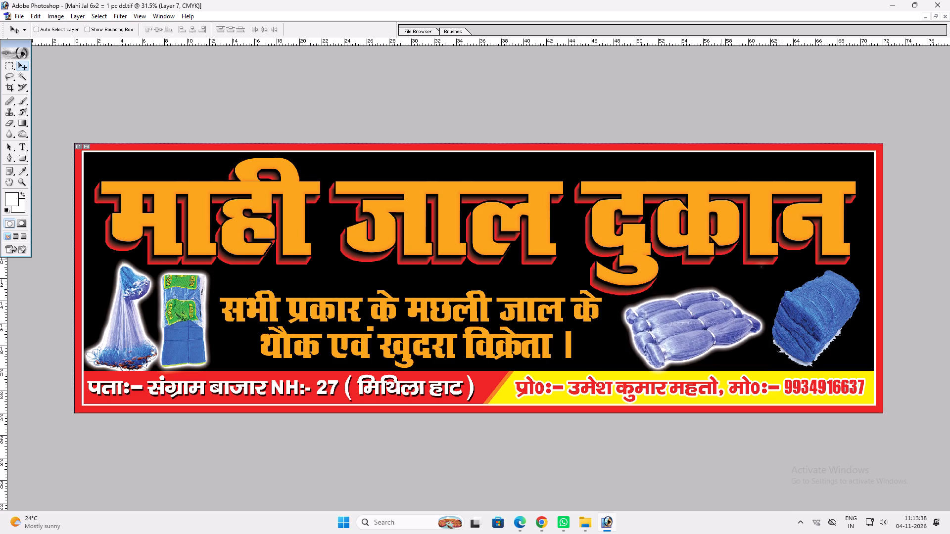
pyautogui.moveTo(709, 340); pyautogui.dragTo(693, 339)
pyautogui.hotkey('ctrl', 't')
pyautogui.moveTo(783, 300); pyautogui.dragTo(781, 309)
pyautogui.press('Return')
pyautogui.press('v')
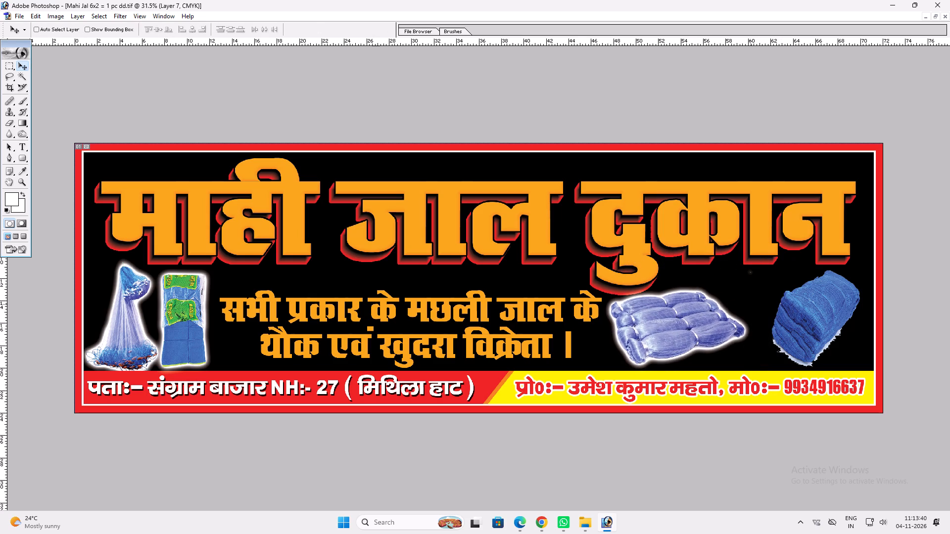
# Erase the stray speck above the pale twine bundle on its layer and clear the selection.
pyautogui.click(727, 311)
pyautogui.press('m')
pyautogui.moveTo(740, 265); pyautogui.dragTo(756, 295)
pyautogui.press('Delete')
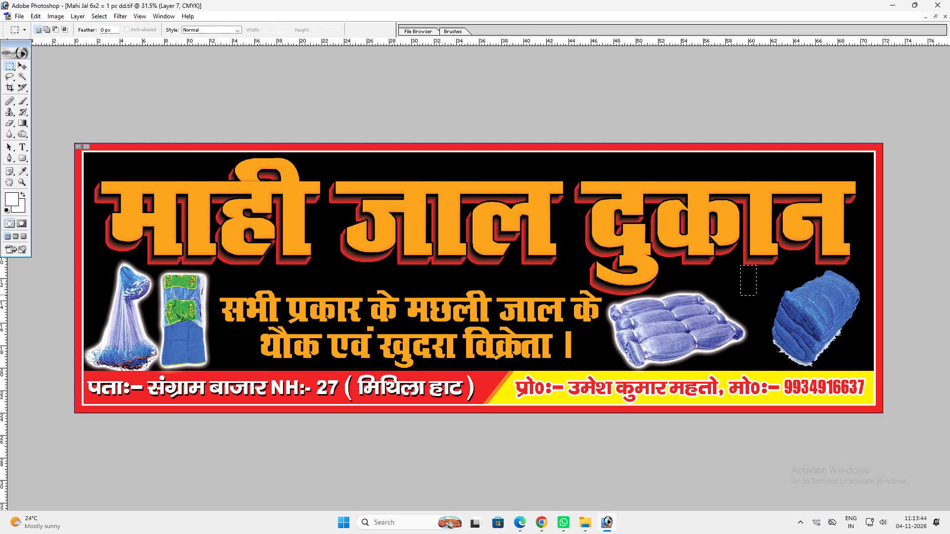
pyautogui.hotkey('ctrl', 'd')
# Apply the copied glow style to the blue folded net pile.
pyautogui.write('vv')
pyautogui.keyDown('ctrl'); pyautogui.click(784, 314); pyautogui.keyUp('ctrl')
pyautogui.hotkey('alt', 'l')
pyautogui.hotkey('alt', 'y')
pyautogui.write('pv')
# Shrink the blue folded net pile slightly and move it against the pale twine bundle.
pyautogui.moveTo(783, 314); pyautogui.dragTo(764, 309)
pyautogui.hotkey('ctrl', 't')
pyautogui.keyDown('shift'); pyautogui.moveTo(839, 262); pyautogui.dragTo(831, 267); pyautogui.keyUp('shift')
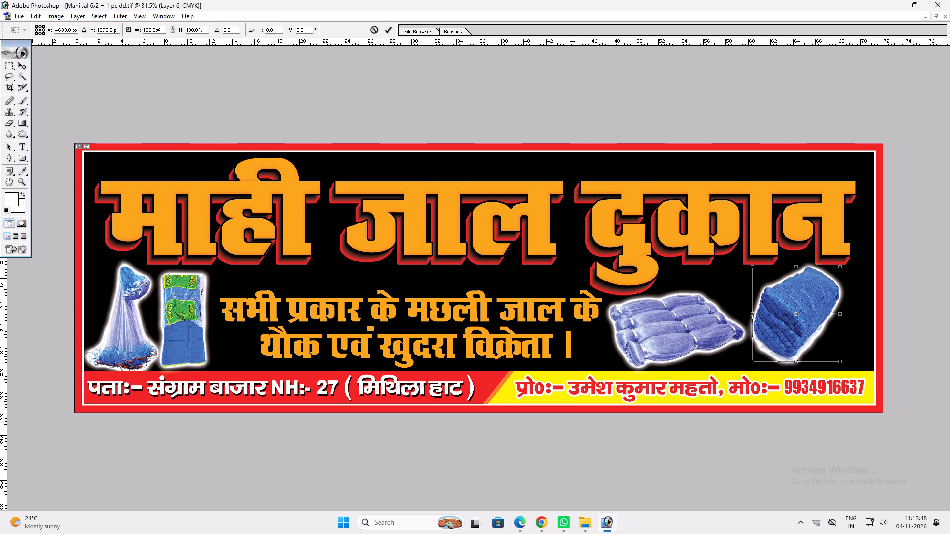
pyautogui.keyDown('shift'); pyautogui.moveTo(831, 267); pyautogui.dragTo(829, 267); pyautogui.keyUp('shift')
pyautogui.hotkey('shift', 'Return')
pyautogui.press('v')
pyautogui.moveTo(781, 298); pyautogui.dragTo(755, 301)
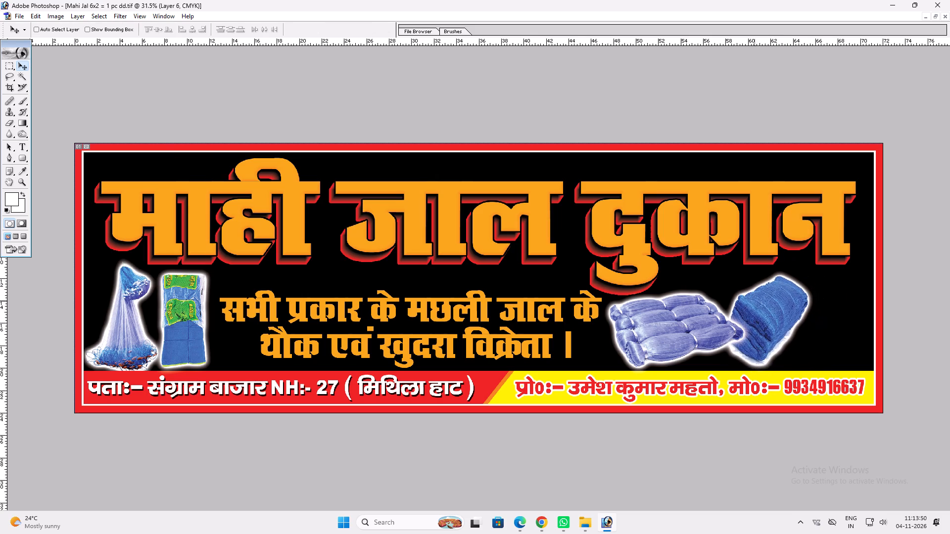
# Duplicate the blue folded net pile and shrink the copy to sit low beside the original.
pyautogui.keyDown('alt'); pyautogui.moveTo(758, 302); pyautogui.dragTo(810, 305); pyautogui.keyUp('alt')
pyautogui.press('space')
pyautogui.rightClick(781, 307)
pyautogui.moveTo(793, 314); pyautogui.dragTo(799, 316)
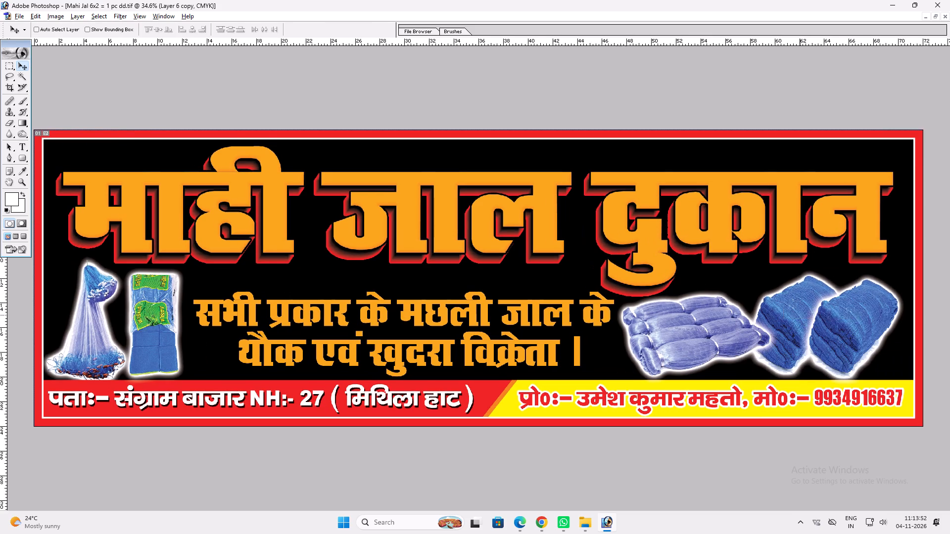
pyautogui.press('v')
pyautogui.scroll(1, 796, 313)
pyautogui.hotkey('ctrl', 't')
pyautogui.keyDown('shift'); pyautogui.moveTo(862, 280); pyautogui.dragTo(836, 304); pyautogui.keyUp('shift')
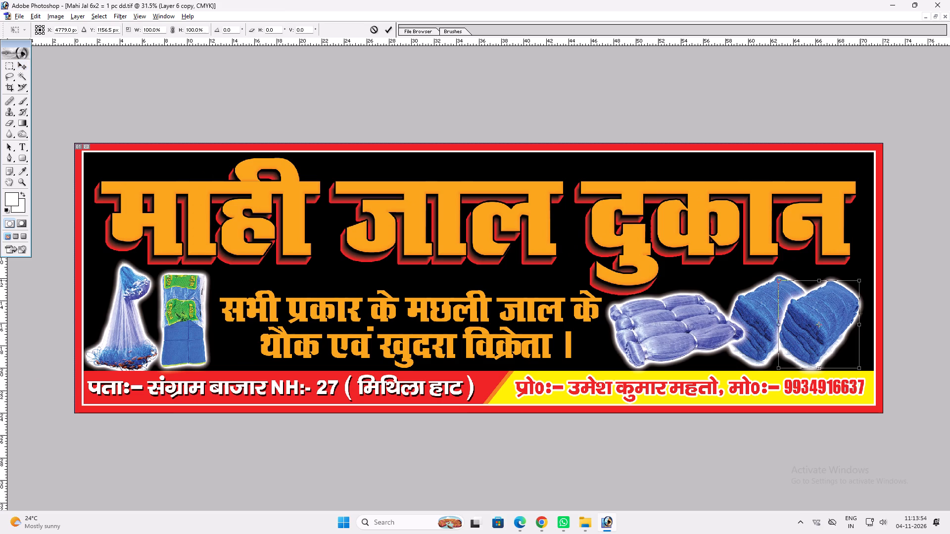
pyautogui.keyDown('shift'); pyautogui.moveTo(836, 304); pyautogui.dragTo(834, 306); pyautogui.keyUp('shift')
pyautogui.hotkey('shift', 'Return')
pyautogui.press('v')
# Shift both blue net piles together toward the banner's right border.
pyautogui.keyDown('ctrl'); pyautogui.keyDown('shift'); pyautogui.click(789, 299); pyautogui.keyUp('shift'); pyautogui.keyUp('ctrl')
pyautogui.moveTo(783, 299); pyautogui.dragTo(801, 296)
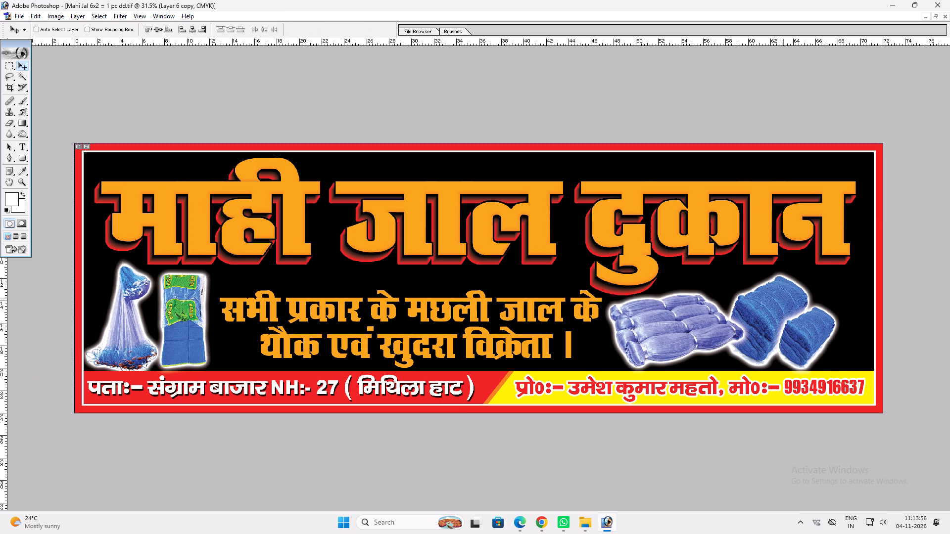
pyautogui.moveTo(801, 296); pyautogui.dragTo(806, 296)
# Resize the pale twine bundle and reposition it to fit between the tagline and the larger blue net pile.
pyautogui.keyDown('ctrl'); pyautogui.click(706, 315); pyautogui.keyUp('ctrl')
pyautogui.hotkey('ctrl', 't')
pyautogui.keyDown('shift'); pyautogui.moveTo(742, 293); pyautogui.dragTo(749, 291); pyautogui.keyUp('shift')
pyautogui.hotkey('shift', 'Return')
pyautogui.press('v')
pyautogui.moveTo(720, 312); pyautogui.dragTo(724, 315)
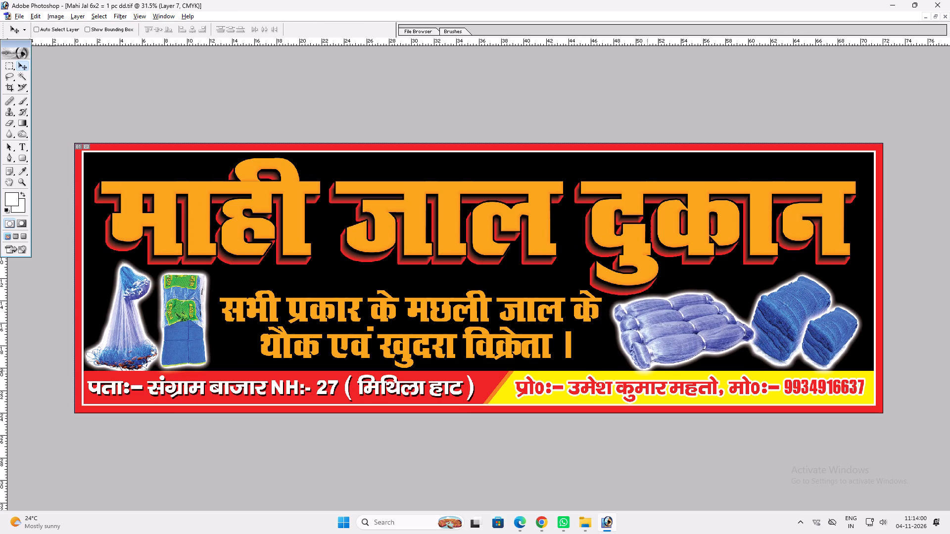
pyautogui.hotkey('ctrl', 't')
pyautogui.keyDown('alt'); pyautogui.keyDown('shift'); pyautogui.moveTo(617, 371); pyautogui.dragTo(621, 368); pyautogui.keyUp('shift'); pyautogui.keyUp('alt')
pyautogui.hotkey('shift', 'Return')
pyautogui.press('v')
# Rebreak the tagline so its second line reads "के थौक एवं खुदरा विक्रेता ।".
pyautogui.press('t')
pyautogui.click(572, 316)
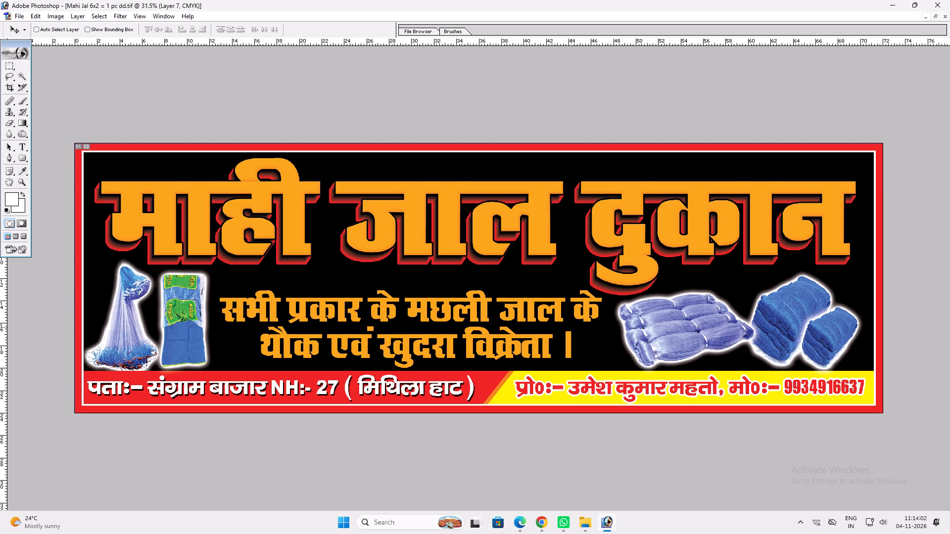
pyautogui.press('Return')
pyautogui.press('Down')
pyautogui.press('End')
pyautogui.press('BackSpace')
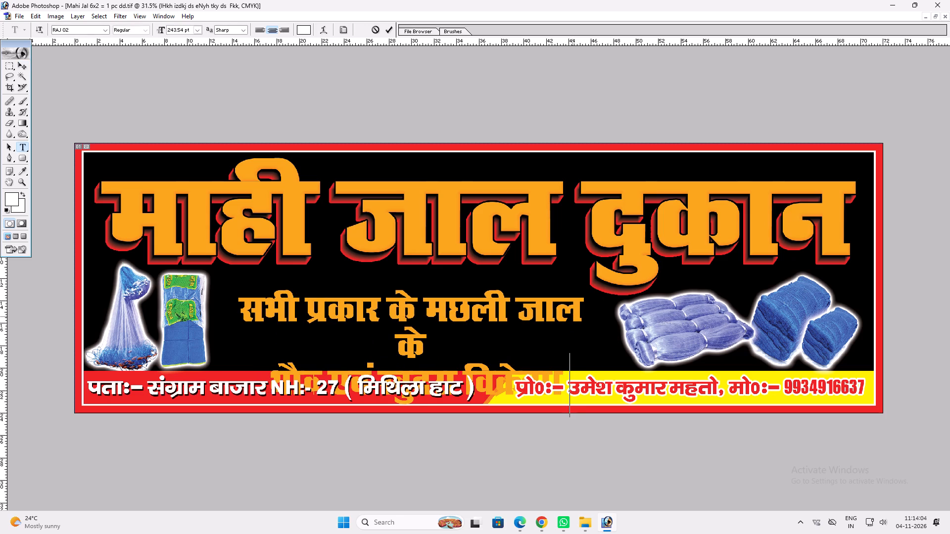
pyautogui.hotkey('ctrl', 'z')
pyautogui.press('Home')
pyautogui.press('BackSpace')
pyautogui.press('Return')
pyautogui.press('v')
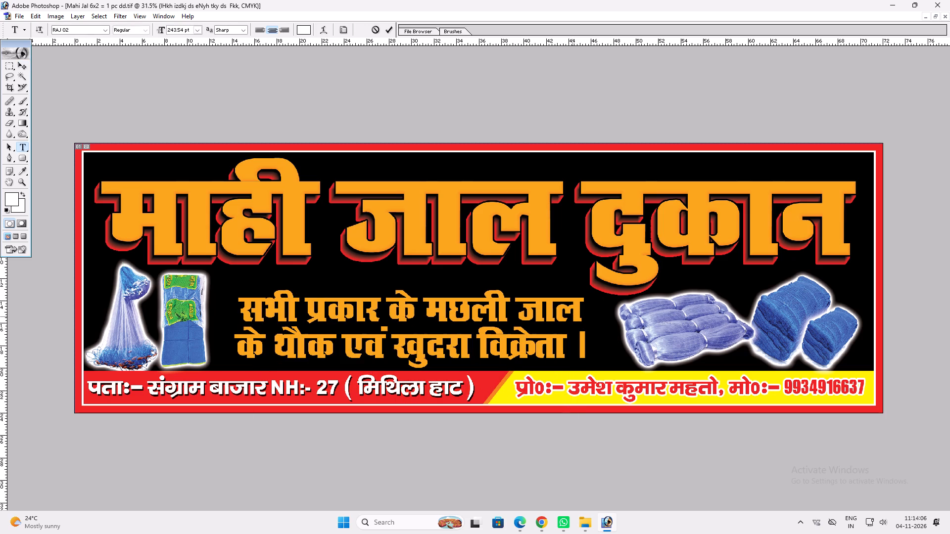
pyautogui.hotkey('ctrl', 't')
pyautogui.press('Return')
# Increase the line spacing of the whole two-line tagline.
pyautogui.press('t')
pyautogui.click(522, 374)
pyautogui.hotkey('ctrl', 'a')
pyautogui.hotkey('alt', 'Down')
pyautogui.hotkey('alt', 'Down')
pyautogui.hotkey('alt', 'Down')
pyautogui.hotkey('alt', 'Down')
pyautogui.hotkey('alt', 'Down')
pyautogui.hotkey('alt', 'Down')
pyautogui.hotkey('alt', 'Down')
pyautogui.hotkey('alt', 'Down')
pyautogui.hotkey('alt', 'Down')
pyautogui.hotkey('alt', 'Down')
pyautogui.hotkey('alt', 'Down')
pyautogui.hotkey('alt', 'Down')
pyautogui.hotkey('alt', 'Down')
pyautogui.hotkey('alt', 'Down')
pyautogui.hotkey('alt', 'Down')
pyautogui.hotkey('alt', 'Down')
pyautogui.hotkey('alt', 'Down')
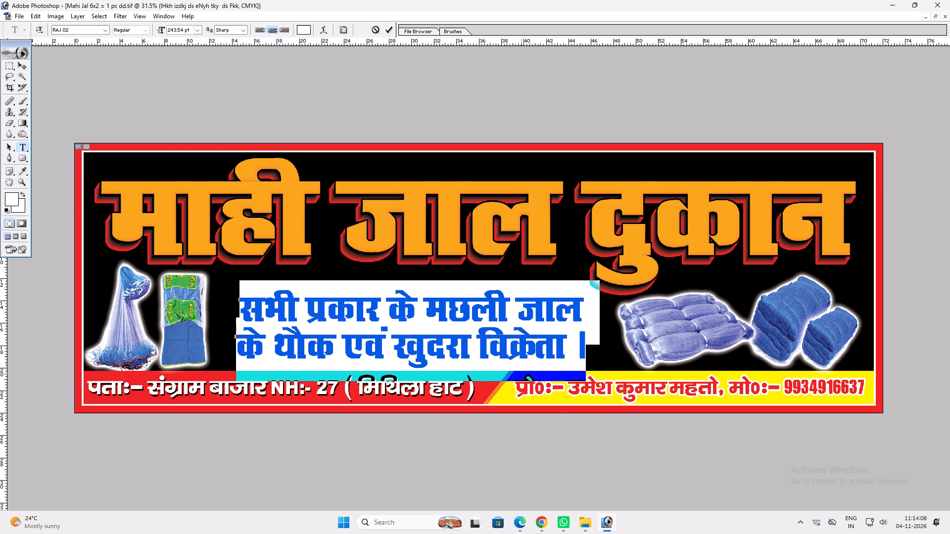
pyautogui.press('Return')
# Move the tagline up between the net pictures and stretch it slightly taller.
pyautogui.write('vv')
pyautogui.moveTo(519, 351); pyautogui.dragTo(515, 343)
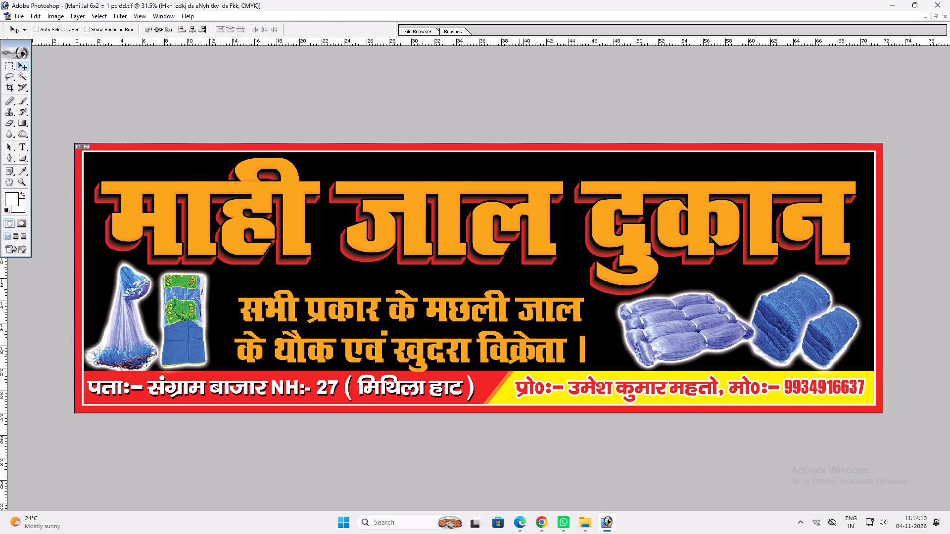
pyautogui.moveTo(515, 343); pyautogui.dragTo(515, 338)
pyautogui.hotkey('ctrl', 't')
pyautogui.keyDown('ctrl'); pyautogui.moveTo(502, 346); pyautogui.dragTo(497, 351); pyautogui.keyUp('ctrl')
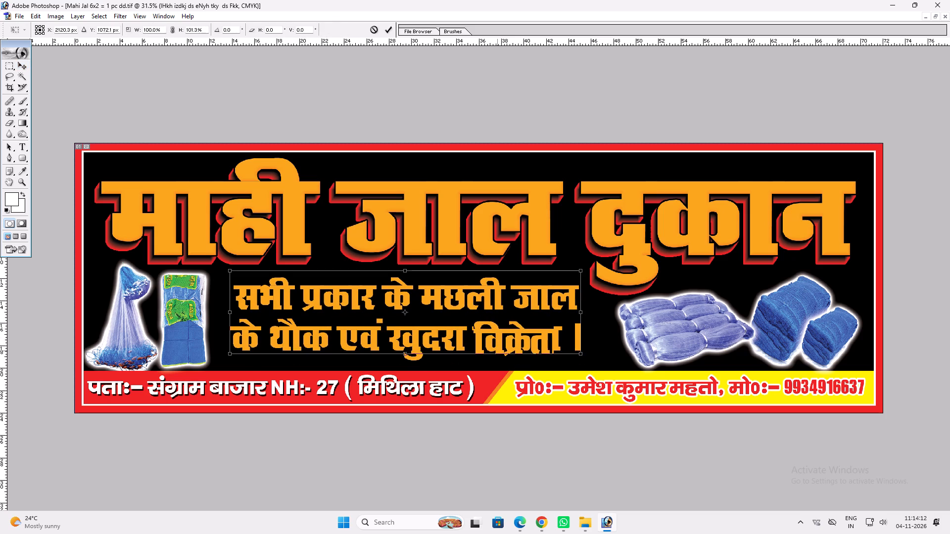
pyautogui.keyDown('ctrl'); pyautogui.moveTo(497, 351); pyautogui.dragTo(497, 352); pyautogui.keyUp('ctrl')
pyautogui.press('Return')
pyautogui.write('vv')
# Capture a screen snip of the whole banner.
pyautogui.press('Print')
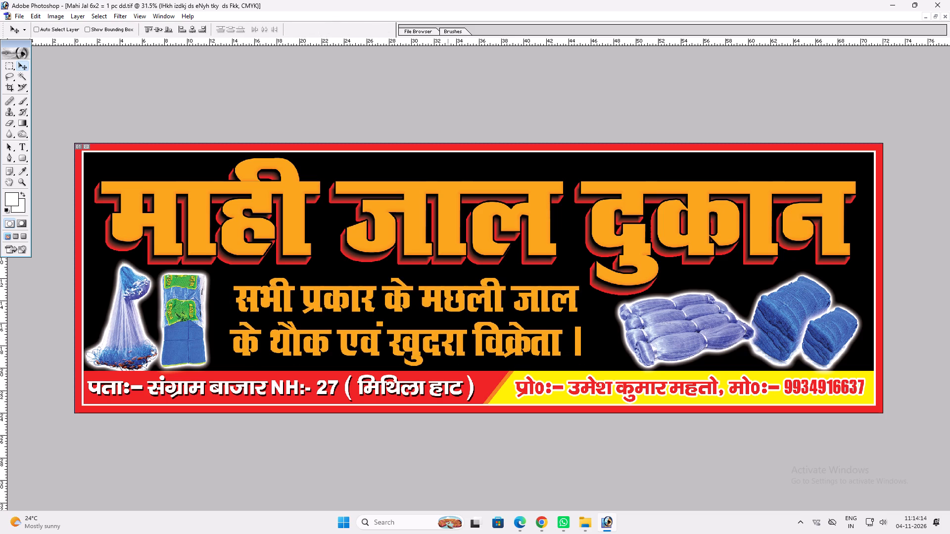
pyautogui.moveTo(69, 141); pyautogui.dragTo(876, 415)
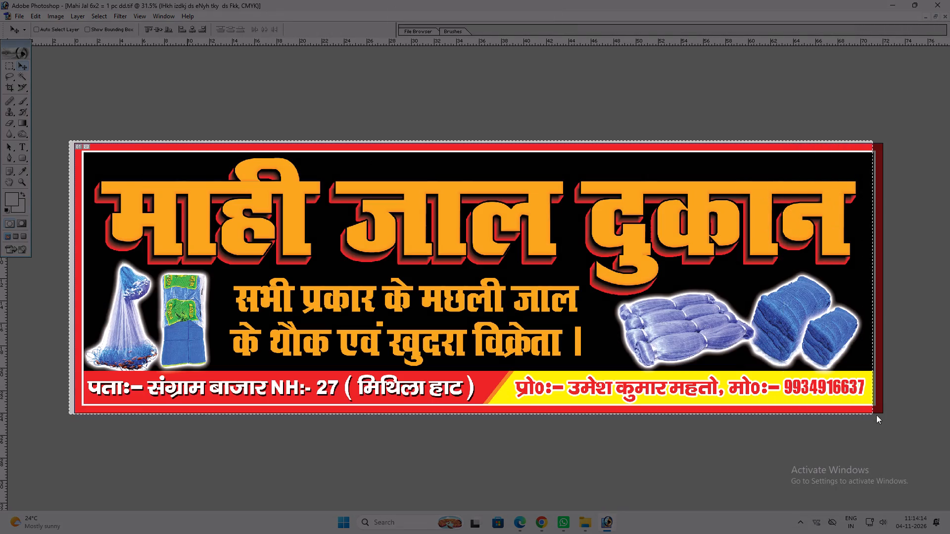
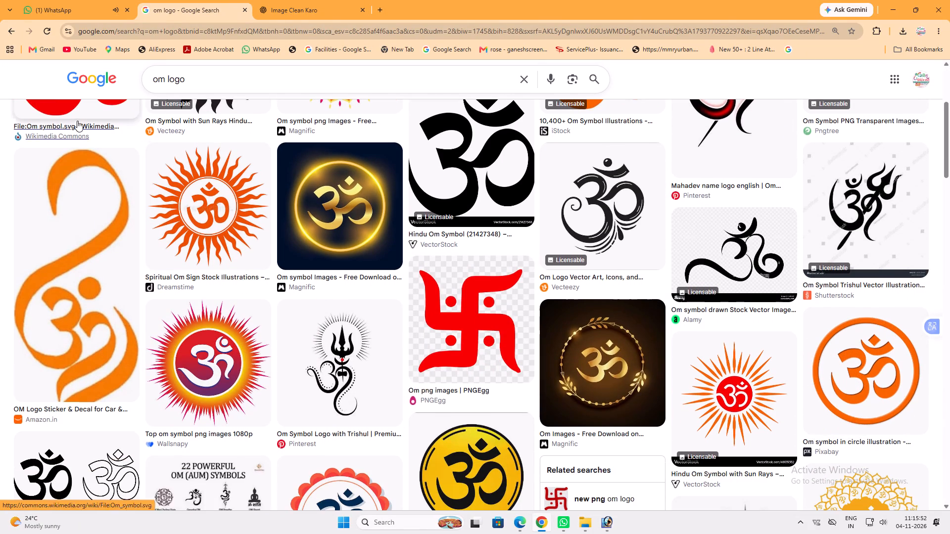
# Browse the om logo image results and open the preview of Wallsnapy's red Om symbol with the orange sunburst.
pyautogui.click(77, 121)
pyautogui.click(220, 1)
pyautogui.scroll(1, 238, 255)
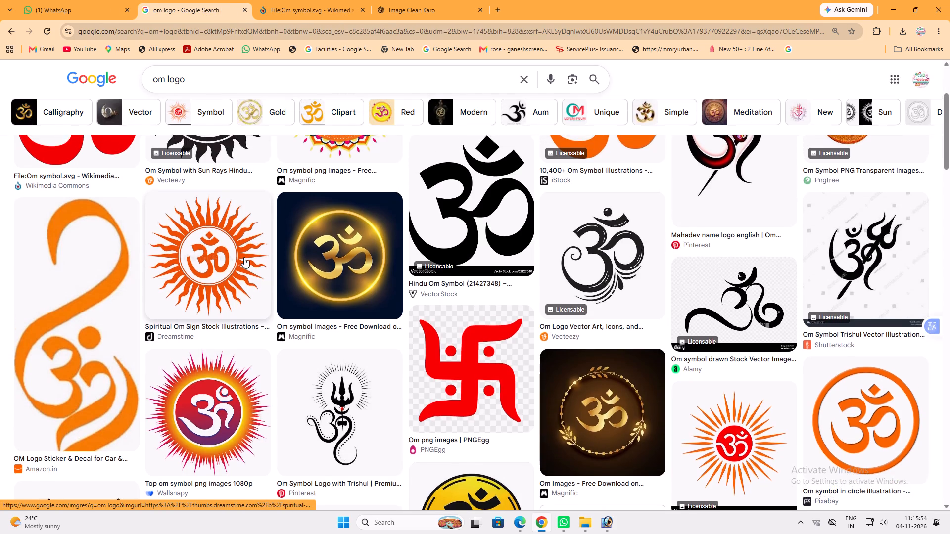
pyautogui.click(229, 249)
pyautogui.scroll(-4, 226, 247)
pyautogui.click(238, 348)
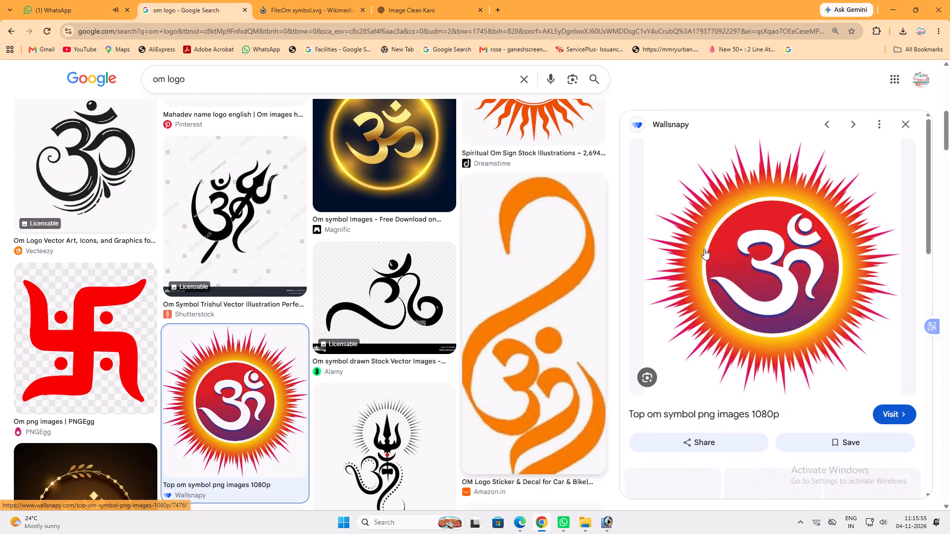
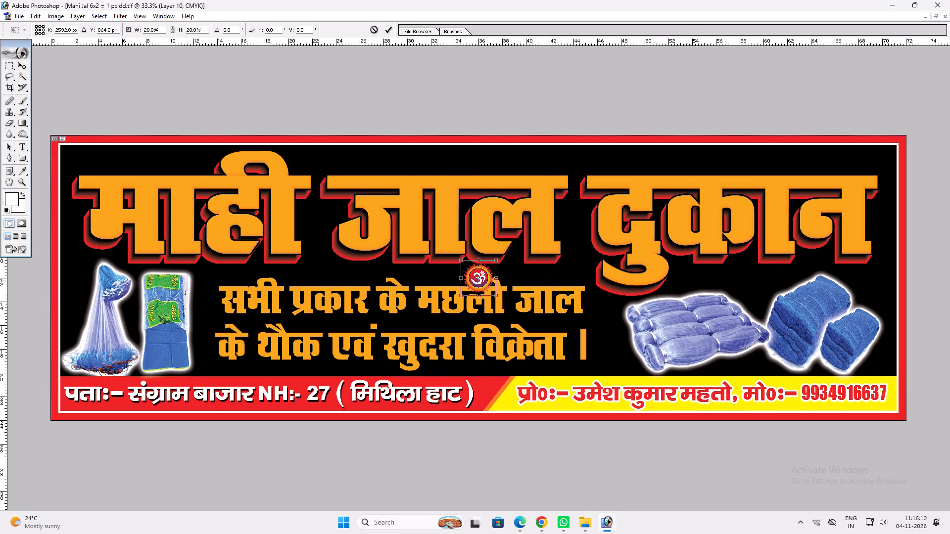
# Apply the Om symbol's 20% scaling, place it above the first letter of माही, and shrink it to fit above the headline.
pyautogui.hotkey('shift', 'Return')
pyautogui.press('v')
pyautogui.press('v')
pyautogui.moveTo(463, 295); pyautogui.dragTo(98, 182)
pyautogui.hotkey('ctrl', 't')
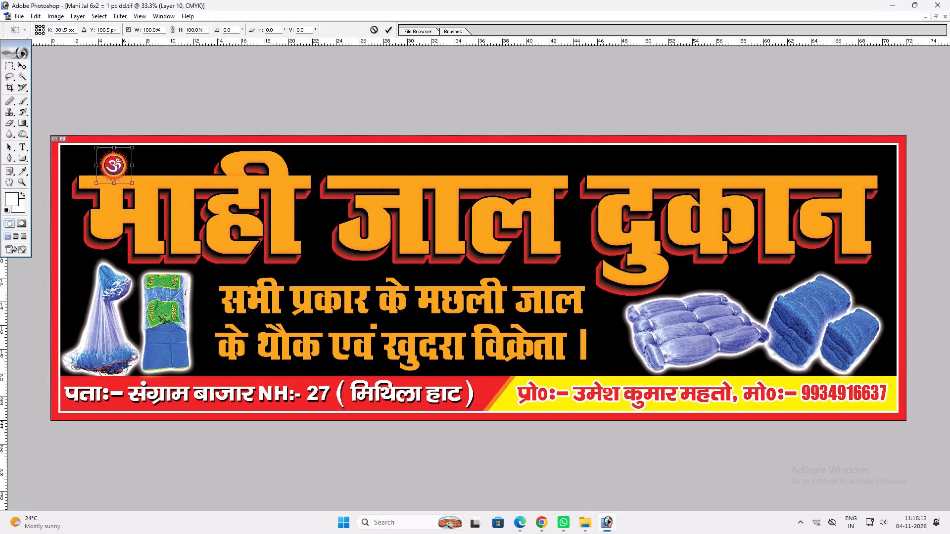
pyautogui.keyDown('shift'); pyautogui.moveTo(130, 183); pyautogui.dragTo(121, 176); pyautogui.keyUp('shift')
pyautogui.hotkey('shift', 'Return')
pyautogui.press('v')
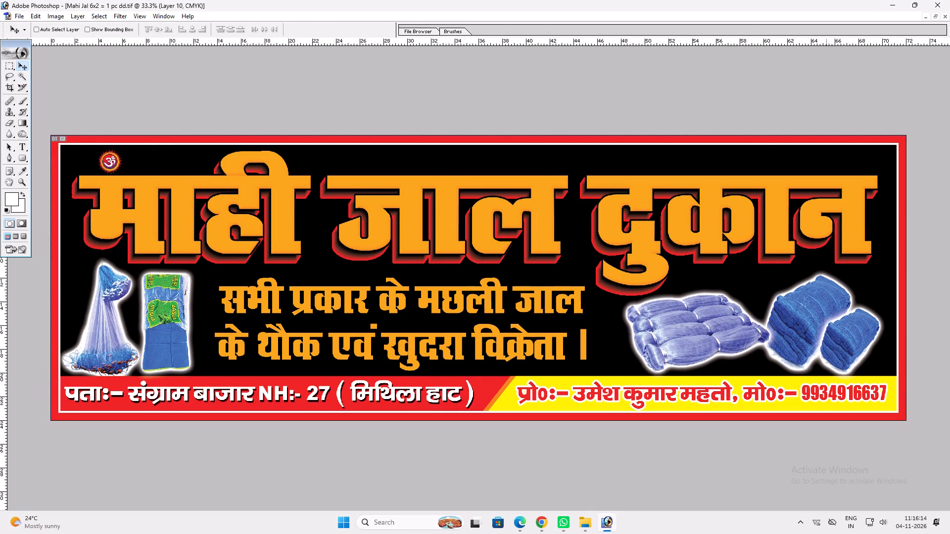
# Move the Om symbol to the banner's top centre above जाल and fine-tune its fit there.
pyautogui.keyDown('shift'); pyautogui.moveTo(114, 158); pyautogui.dragTo(464, 167); pyautogui.keyUp('shift')
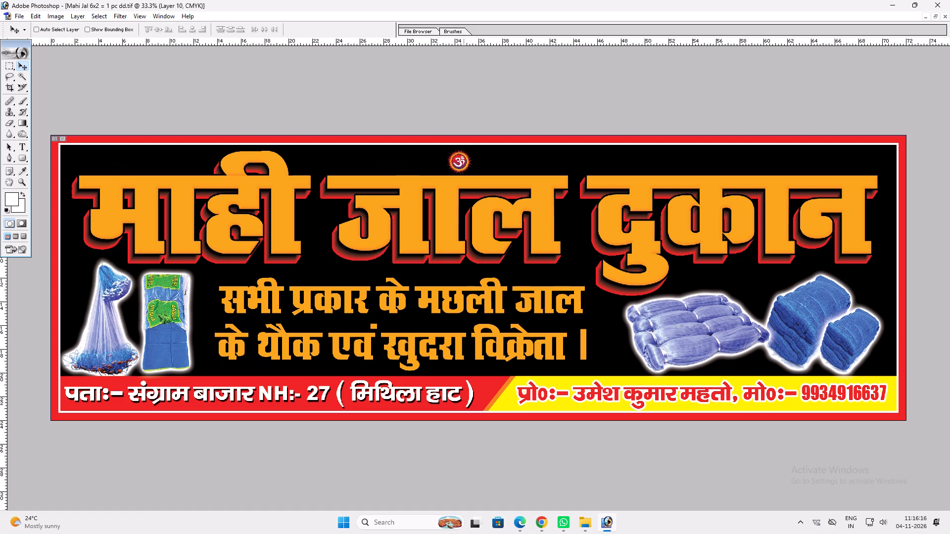
pyautogui.hotkey('ctrl', 't')
pyautogui.keyDown('shift'); pyautogui.click(473, 148); pyautogui.keyUp('shift')
pyautogui.hotkey('shift', 'Return')
pyautogui.press('v')
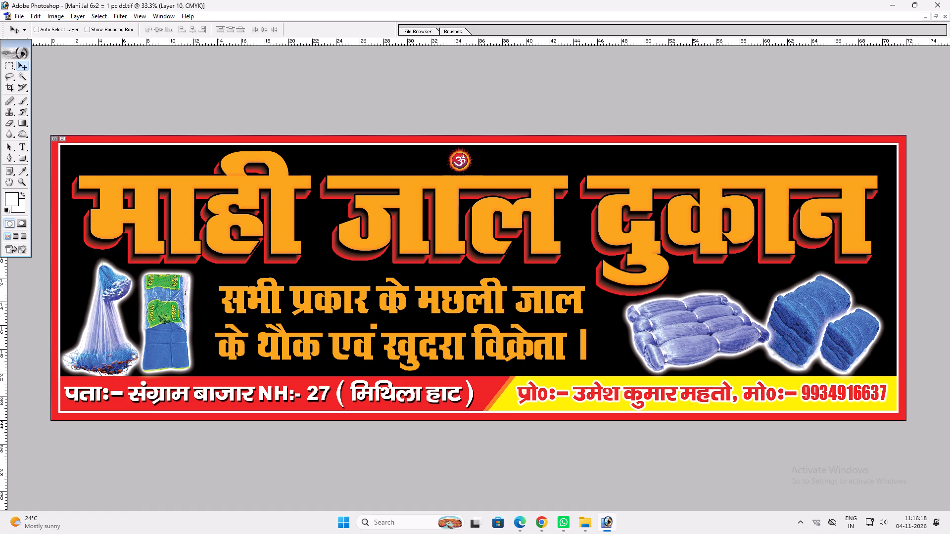
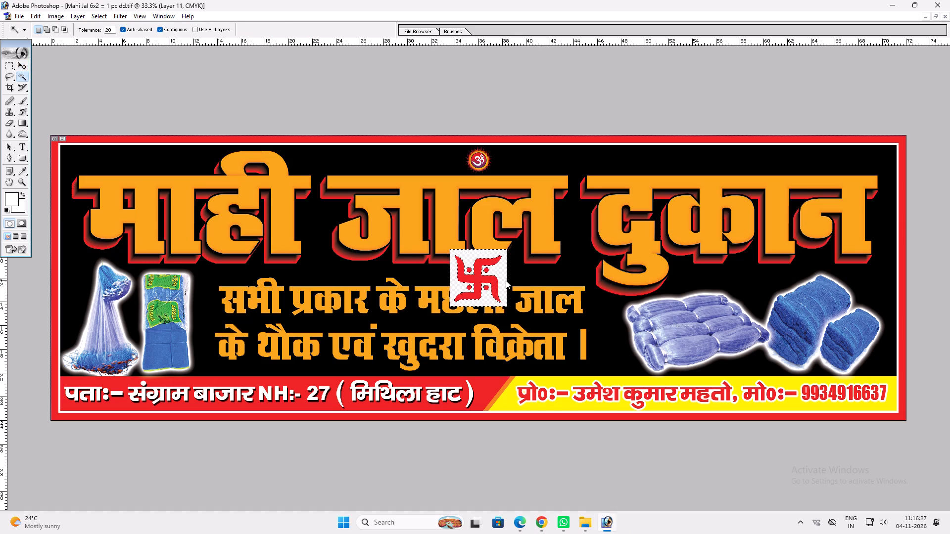
# Remove the swastika's white background, deselect, and move the symbol above the first letter of माही.
pyautogui.press('Delete')
pyautogui.hotkey('ctrl', 'd')
pyautogui.press('v')
pyautogui.press('v')
pyautogui.moveTo(474, 281); pyautogui.dragTo(136, 162)
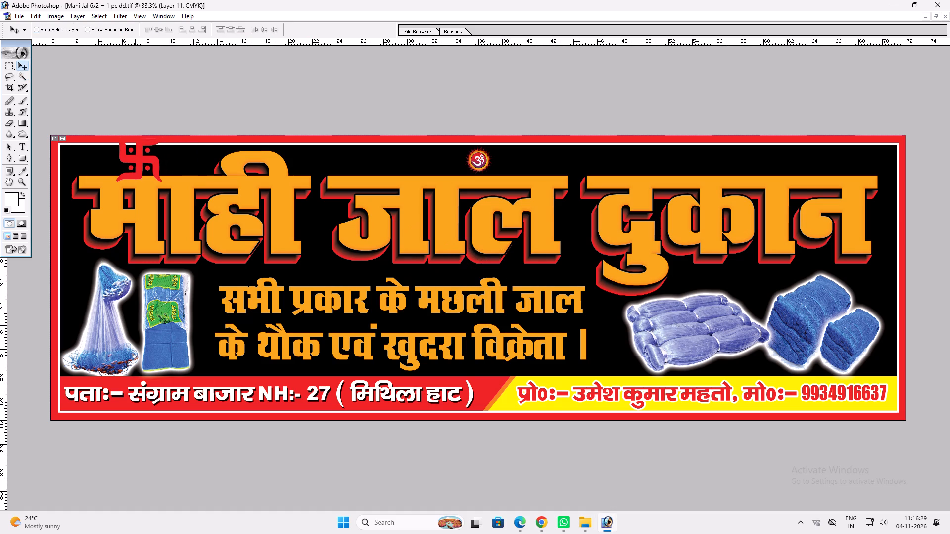
# Shrink the red swastika to fit above the headline and place it in the banner's upper-left corner.
pyautogui.hotkey('ctrl', 't')
pyautogui.keyDown('alt'); pyautogui.keyDown('shift'); pyautogui.moveTo(165, 180); pyautogui.dragTo(155, 167); pyautogui.keyUp('shift'); pyautogui.keyUp('alt')
pyautogui.press('Return')
pyautogui.press('v')
pyautogui.moveTo(145, 161); pyautogui.dragTo(116, 162)
pyautogui.hotkey('ctrl', 't')
pyautogui.keyDown('shift'); pyautogui.click(125, 149); pyautogui.keyUp('shift')
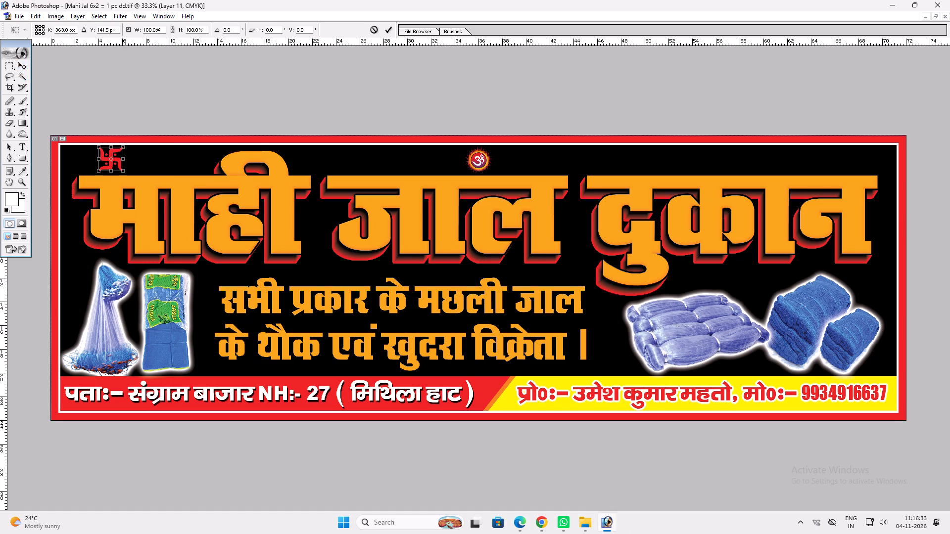
pyautogui.press('Return')
pyautogui.press('v')
pyautogui.keyDown('shift'); pyautogui.moveTo(108, 175); pyautogui.dragTo(85, 176); pyautogui.keyUp('shift')
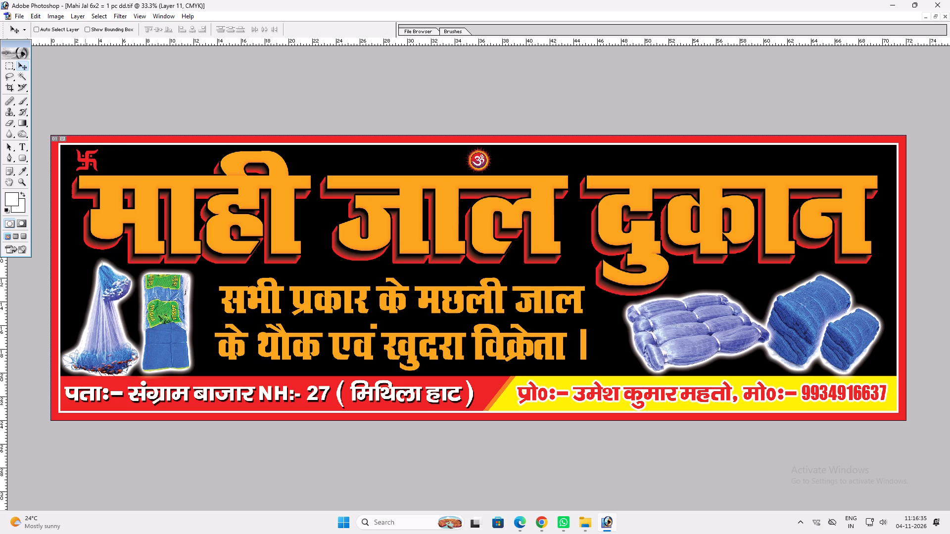
# Fill the swastika with white and place a duplicate in the banner's upper-right corner, level with the original.
pyautogui.hotkey('ctrl', 'shift', 'BackSpace')
pyautogui.write('vv')
pyautogui.keyDown('alt'); pyautogui.keyDown('shift'); pyautogui.moveTo(88, 156); pyautogui.dragTo(852, 145); pyautogui.keyUp('shift'); pyautogui.keyUp('alt')
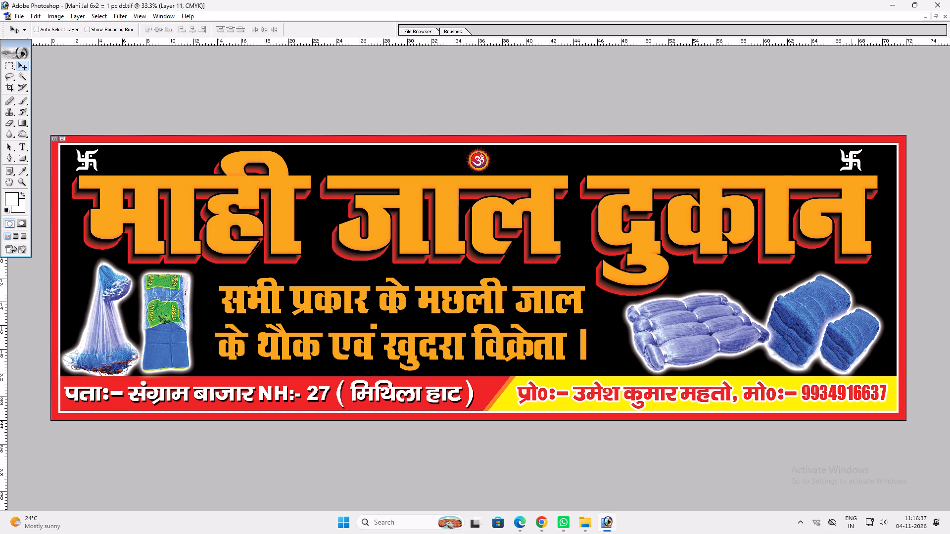
pyautogui.keyDown('alt'); pyautogui.keyDown('shift'); pyautogui.moveTo(852, 145); pyautogui.dragTo(868, 145); pyautogui.keyUp('shift'); pyautogui.keyUp('alt')
pyautogui.press('v')
# Adjust the letter spacing within विक्रेता on the tagline's second line and slightly fine-tune the tagline block's size.
pyautogui.press('t')
pyautogui.click(535, 351)
pyautogui.hotkey('alt', 'Right')
pyautogui.hotkey('alt', 'Right')
pyautogui.hotkey('alt', 'Right')
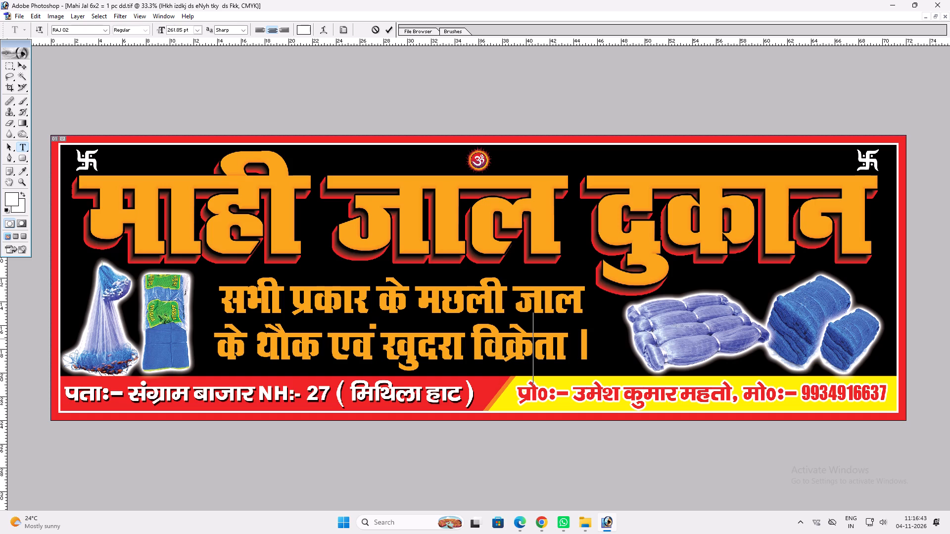
pyautogui.hotkey('ctrl', 'z')
pyautogui.hotkey('ctrl', 'Return')
pyautogui.hotkey('ctrl', 't')
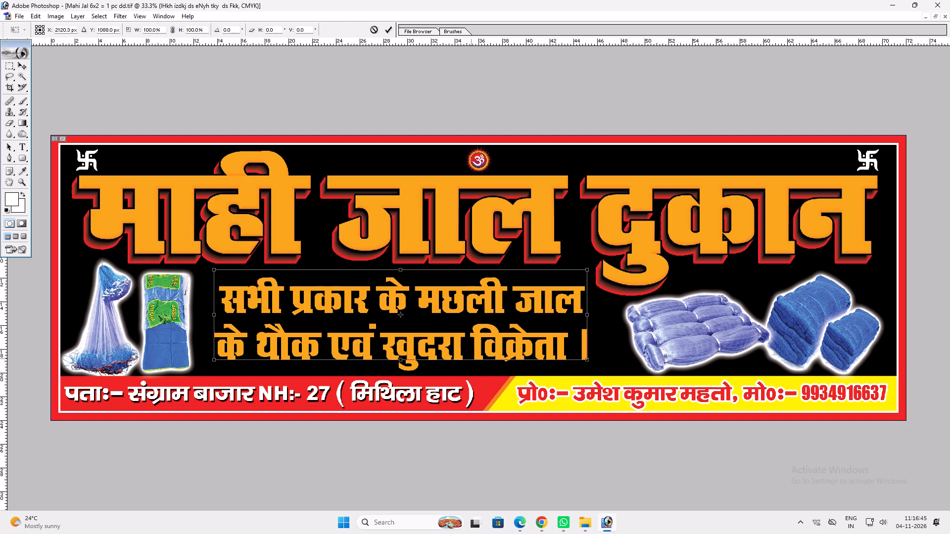
pyautogui.keyDown('shift'); pyautogui.click(471, 358); pyautogui.keyUp('shift')
pyautogui.hotkey('shift', 'Return')
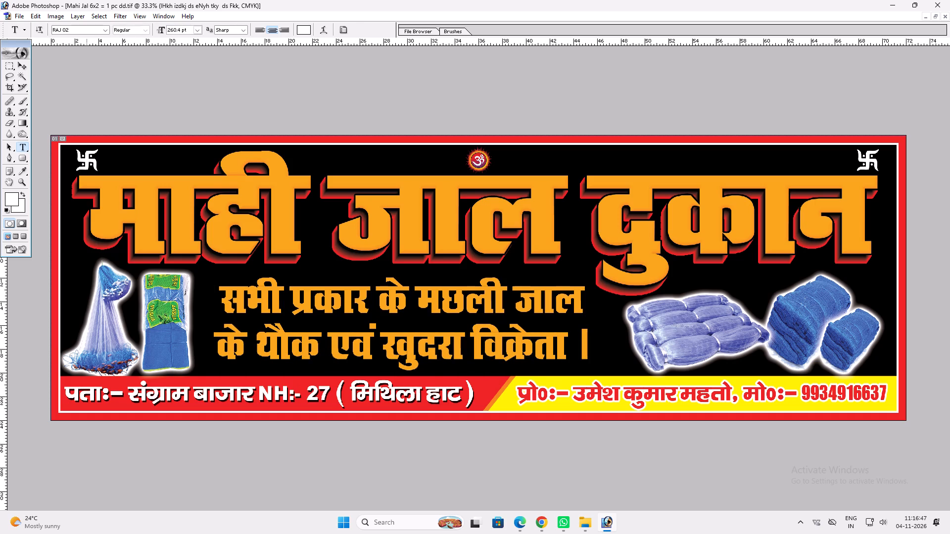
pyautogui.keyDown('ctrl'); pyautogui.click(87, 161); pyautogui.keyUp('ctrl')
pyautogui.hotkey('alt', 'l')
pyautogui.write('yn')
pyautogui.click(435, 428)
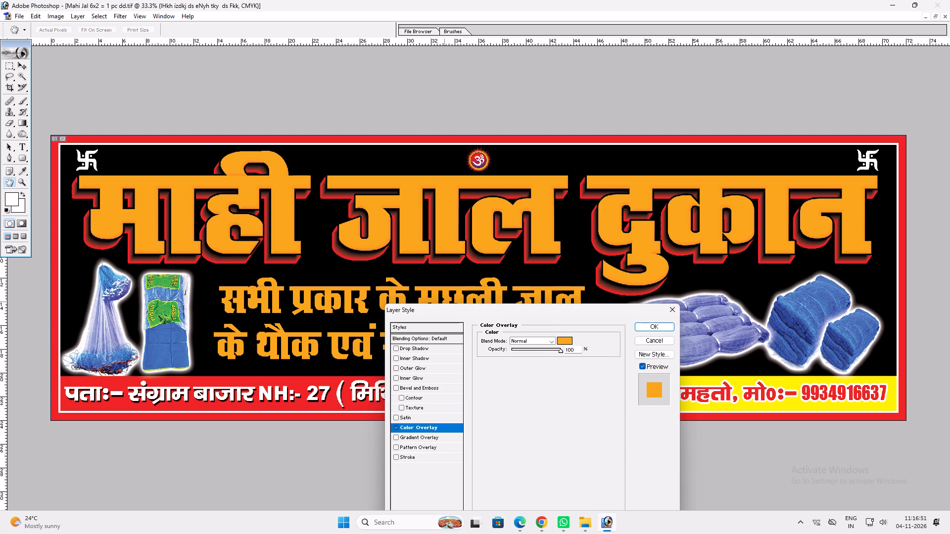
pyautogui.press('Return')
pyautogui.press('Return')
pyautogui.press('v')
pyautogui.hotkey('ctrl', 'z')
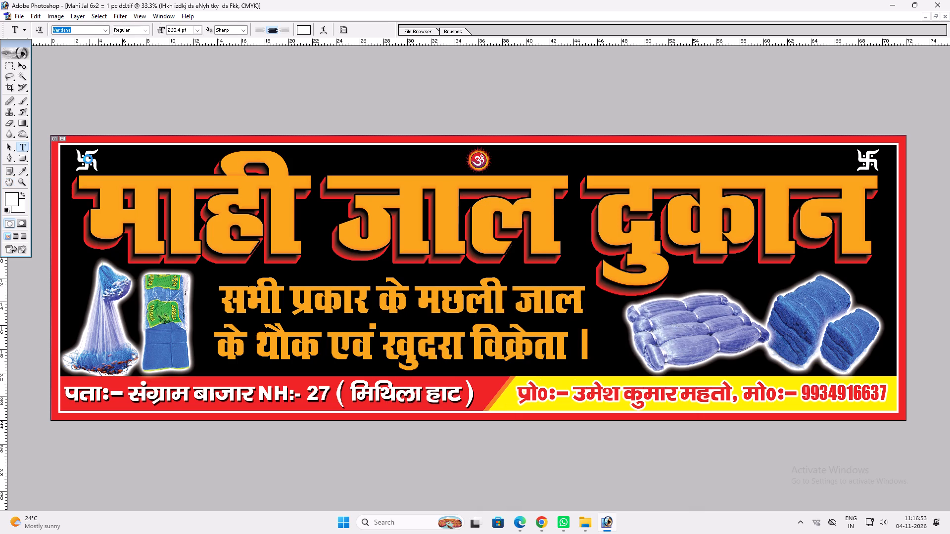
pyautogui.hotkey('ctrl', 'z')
# Select the layer of the swastika in the banner's upper-left corner and open its layer style options.
pyautogui.press('v')
pyautogui.rightClick(88, 159)
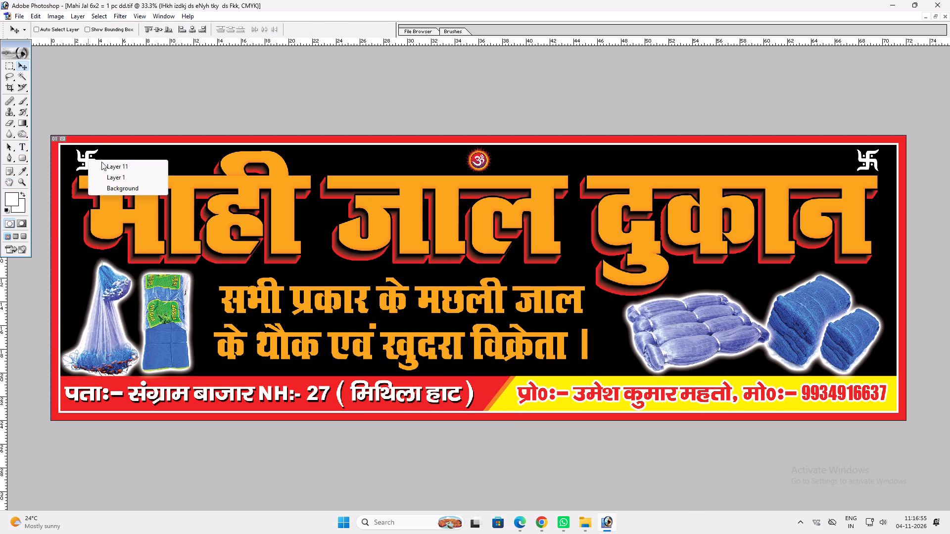
pyautogui.click(101, 162)
pyautogui.hotkey('alt', 'l')
pyautogui.hotkey('alt', 'y')
pyautogui.press('n')
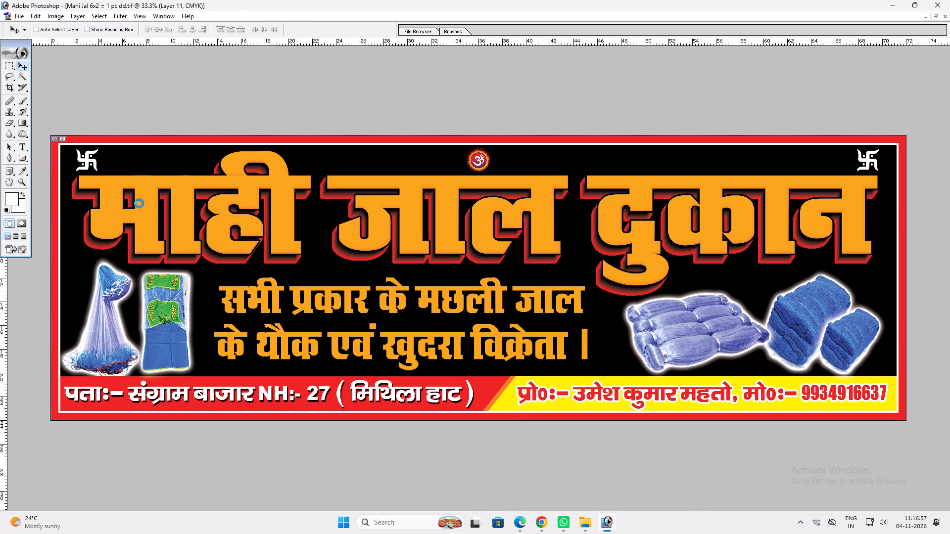
# Apply a yellow colour overlay to the swastika in the banner's upper-left corner by setting magenta to 0%.
pyautogui.click(430, 429)
pyautogui.click(562, 337)
pyautogui.press('Tab')
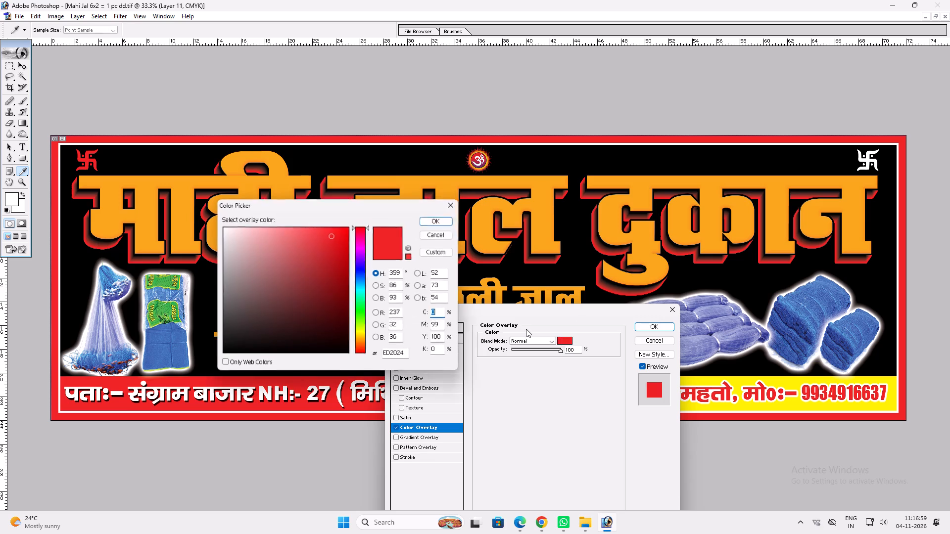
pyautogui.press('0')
pyautogui.press('Return')
pyautogui.press('Return')
# Copy the yellow swastika's layer style from the banner's upper-left corner and paste it onto the swastika in the upper-right corner.
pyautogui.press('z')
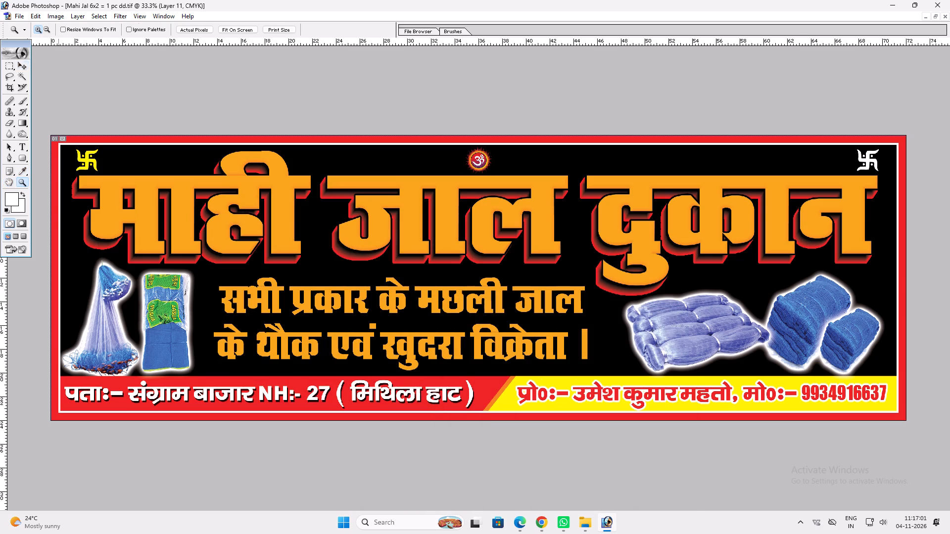
pyautogui.moveTo(60, 140); pyautogui.dragTo(232, 225)
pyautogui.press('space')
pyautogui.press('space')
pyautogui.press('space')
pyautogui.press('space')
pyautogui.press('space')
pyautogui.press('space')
pyautogui.moveTo(203, 218); pyautogui.dragTo(217, 285)
pyautogui.hotkey('alt', 'l')
pyautogui.hotkey('alt', 'y')
pyautogui.hotkey('alt', 'c')
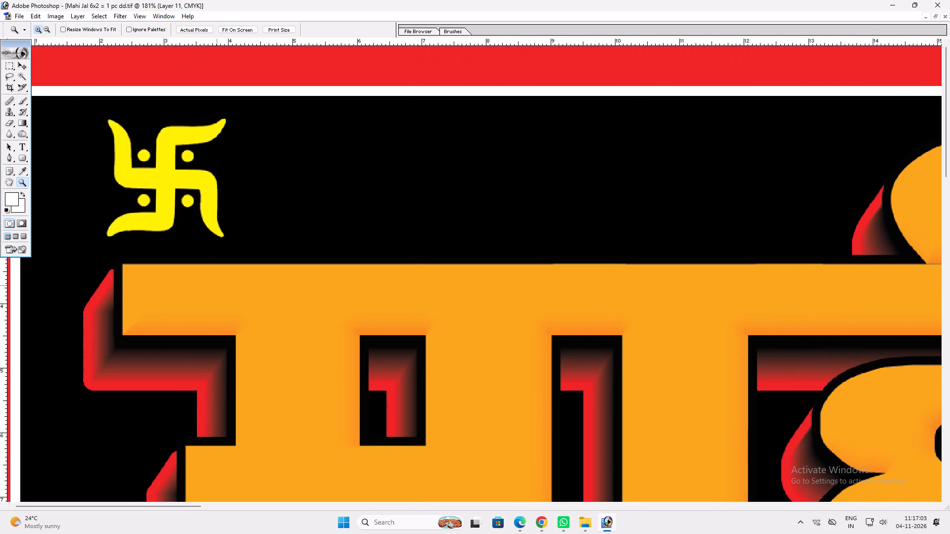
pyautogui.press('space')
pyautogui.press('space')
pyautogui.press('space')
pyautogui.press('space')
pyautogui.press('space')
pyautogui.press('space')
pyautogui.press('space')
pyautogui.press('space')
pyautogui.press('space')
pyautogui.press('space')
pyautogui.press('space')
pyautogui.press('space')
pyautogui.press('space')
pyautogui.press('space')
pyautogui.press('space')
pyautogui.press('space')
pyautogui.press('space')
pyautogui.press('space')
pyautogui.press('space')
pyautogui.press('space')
pyautogui.moveTo(646, 274); pyautogui.dragTo(43, 213)
pyautogui.moveTo(639, 226); pyautogui.dragTo(0, 143)
pyautogui.moveTo(696, 219); pyautogui.dragTo(63, 158)
pyautogui.moveTo(682, 195); pyautogui.dragTo(0, 226)
pyautogui.moveTo(696, 236); pyautogui.dragTo(387, 310)
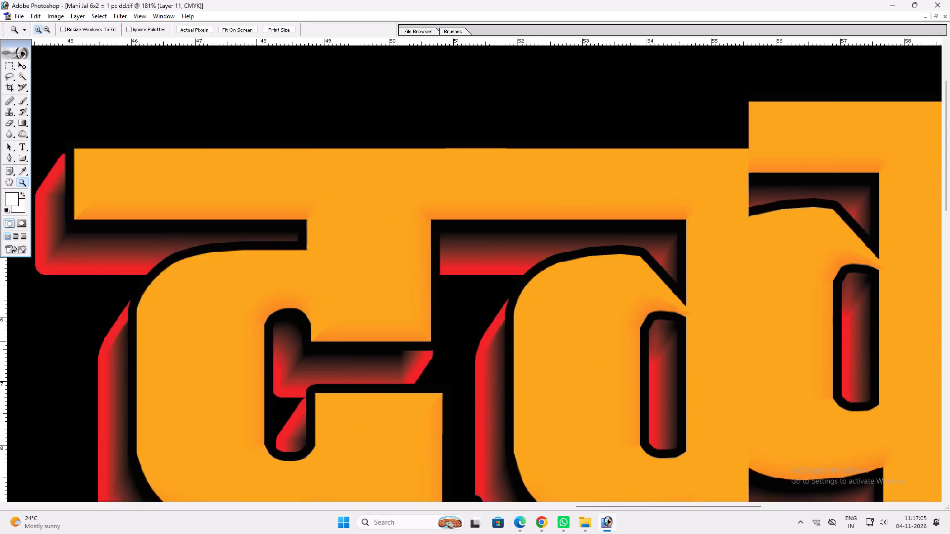
pyautogui.moveTo(387, 310); pyautogui.dragTo(0, 358)
pyautogui.moveTo(768, 243); pyautogui.dragTo(189, 272)
pyautogui.moveTo(768, 245); pyautogui.dragTo(380, 254)
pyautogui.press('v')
pyautogui.keyDown('ctrl'); pyautogui.click(737, 166); pyautogui.keyUp('ctrl')
pyautogui.hotkey('alt', 'l')
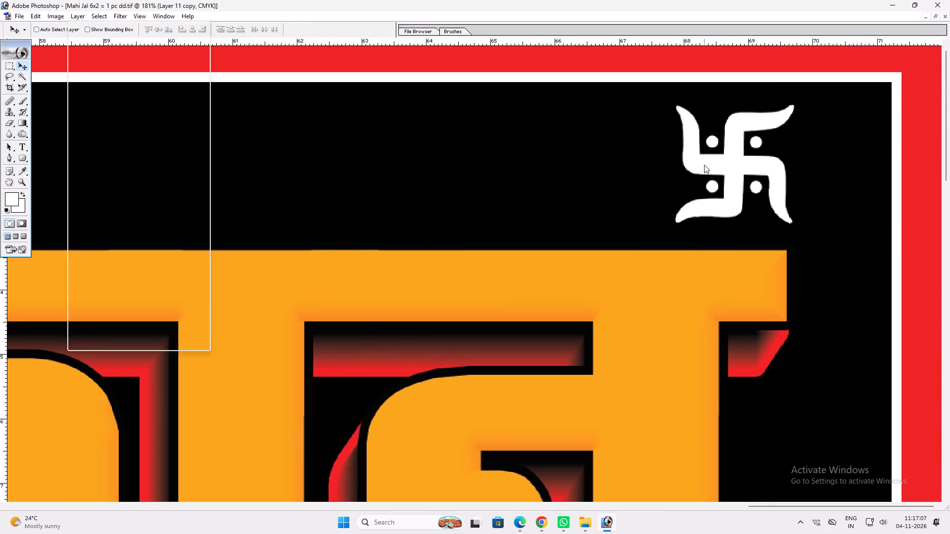
pyautogui.hotkey('alt', 'y')
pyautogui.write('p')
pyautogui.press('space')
pyautogui.rightClick(704, 165)
pyautogui.moveTo(715, 170); pyautogui.dragTo(721, 171)
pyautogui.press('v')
# Save the banner file and fit the whole banner in view.
pyautogui.hotkey('ctrl', 's')
pyautogui.hotkey('ctrl', '0')
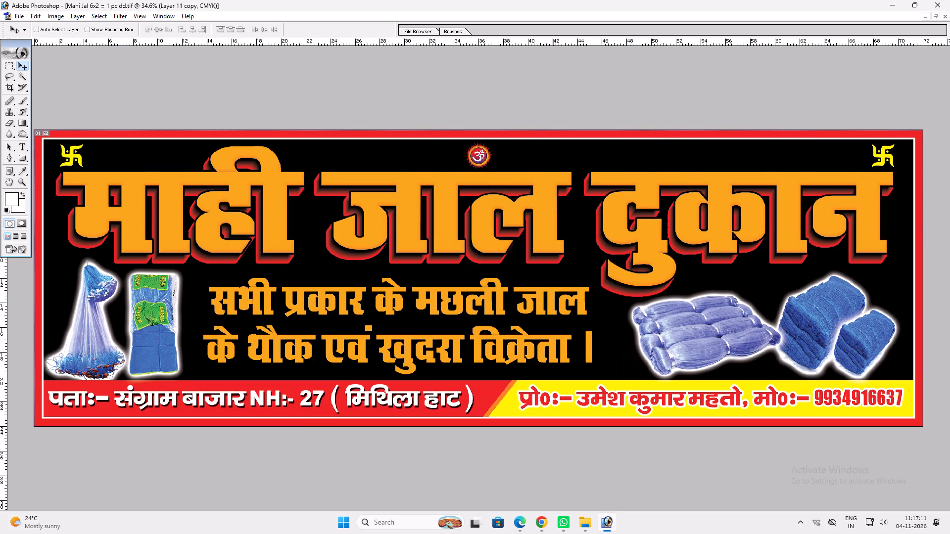
# Collapse the toolbox and capture a screenshot of the whole banner from corner to corner.
pyautogui.doubleClick(10, 44)
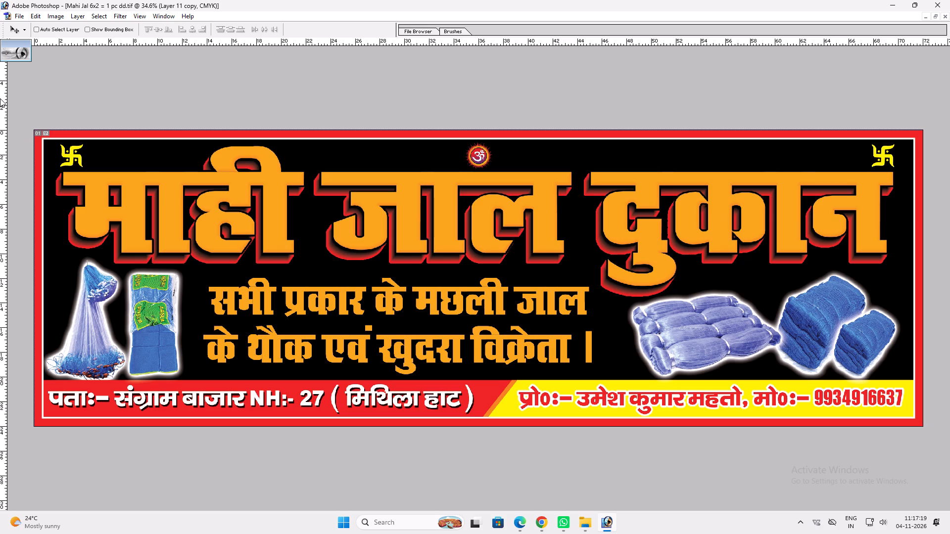
pyautogui.press('Print')
pyautogui.moveTo(32, 129); pyautogui.dragTo(887, 420)
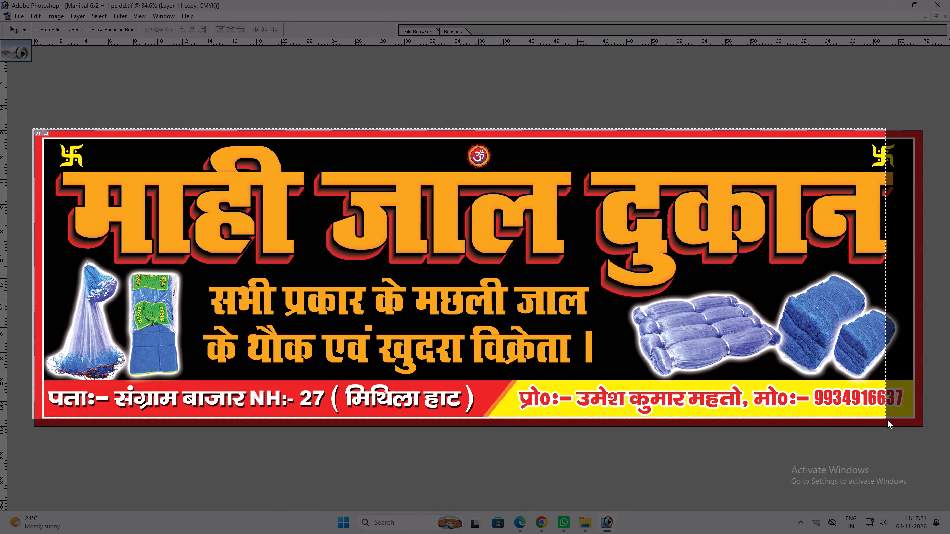
pyautogui.moveTo(887, 420); pyautogui.dragTo(925, 427)
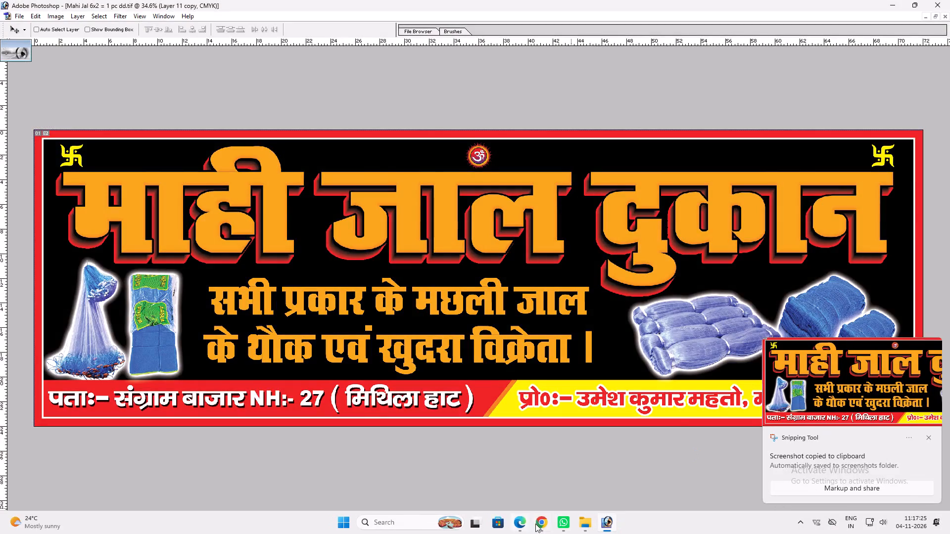
# Switch to the Chrome browser.
pyautogui.click(539, 522)
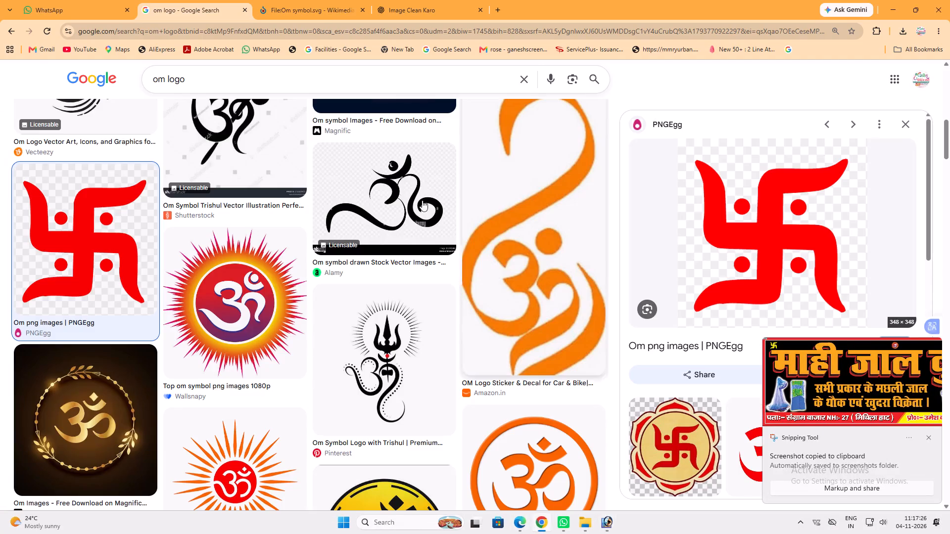